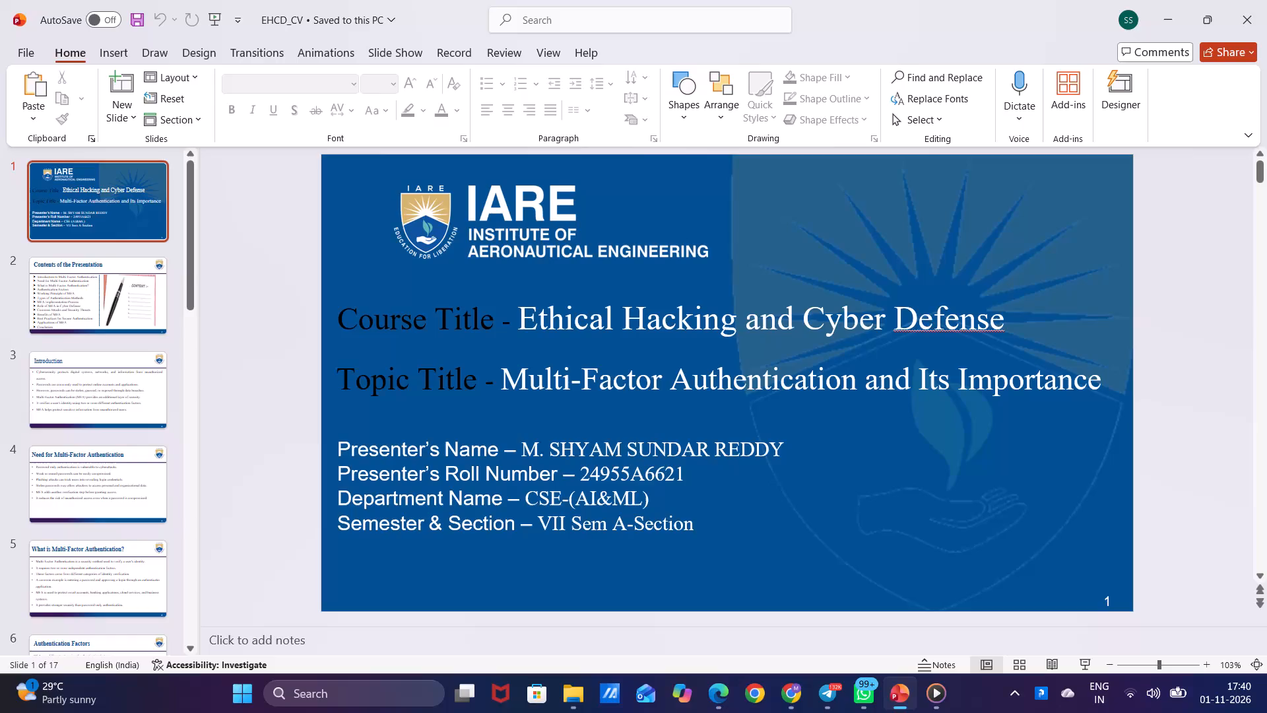
Insert a Cameo camera feed on all slides of the presentation.
click(122, 51)
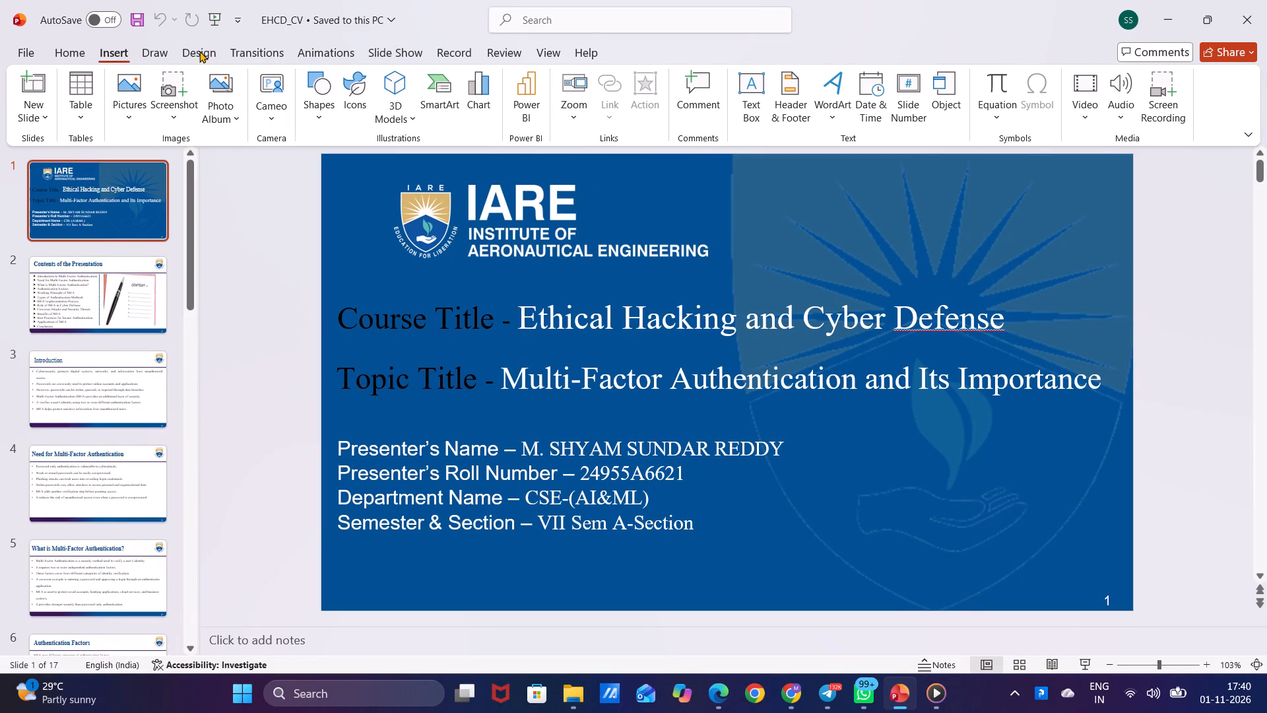
click(452, 50)
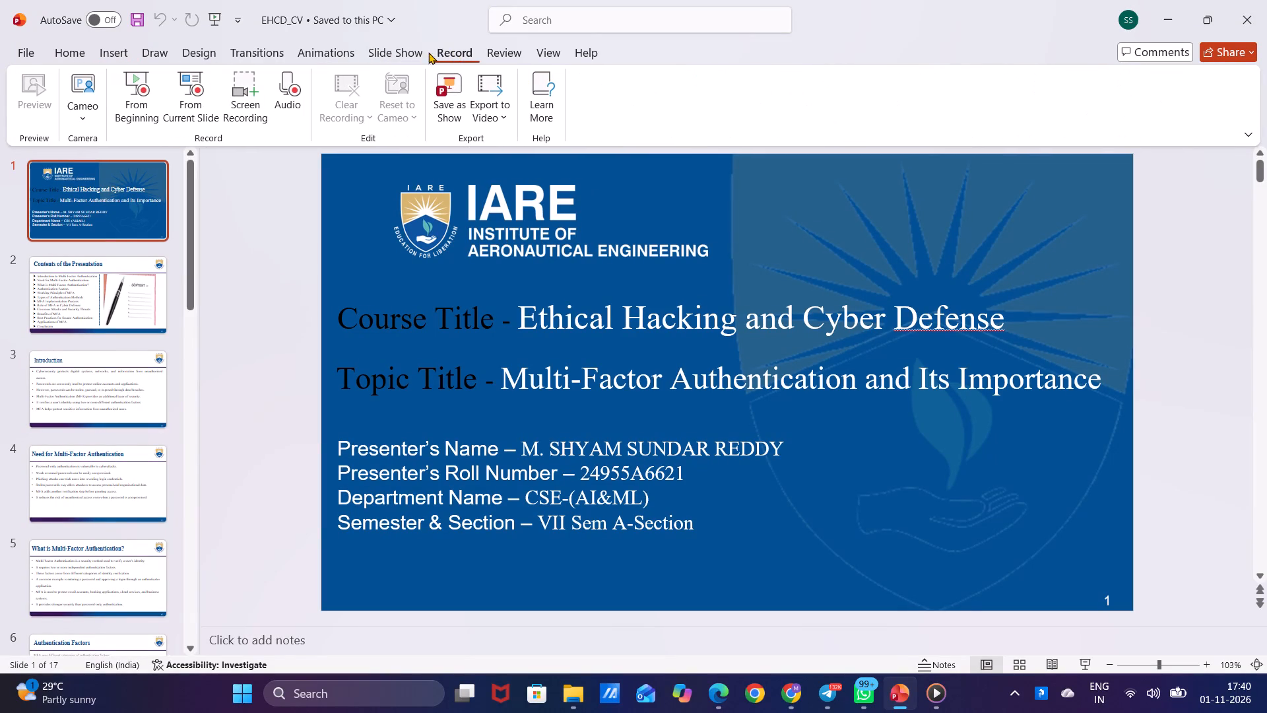
click(75, 128)
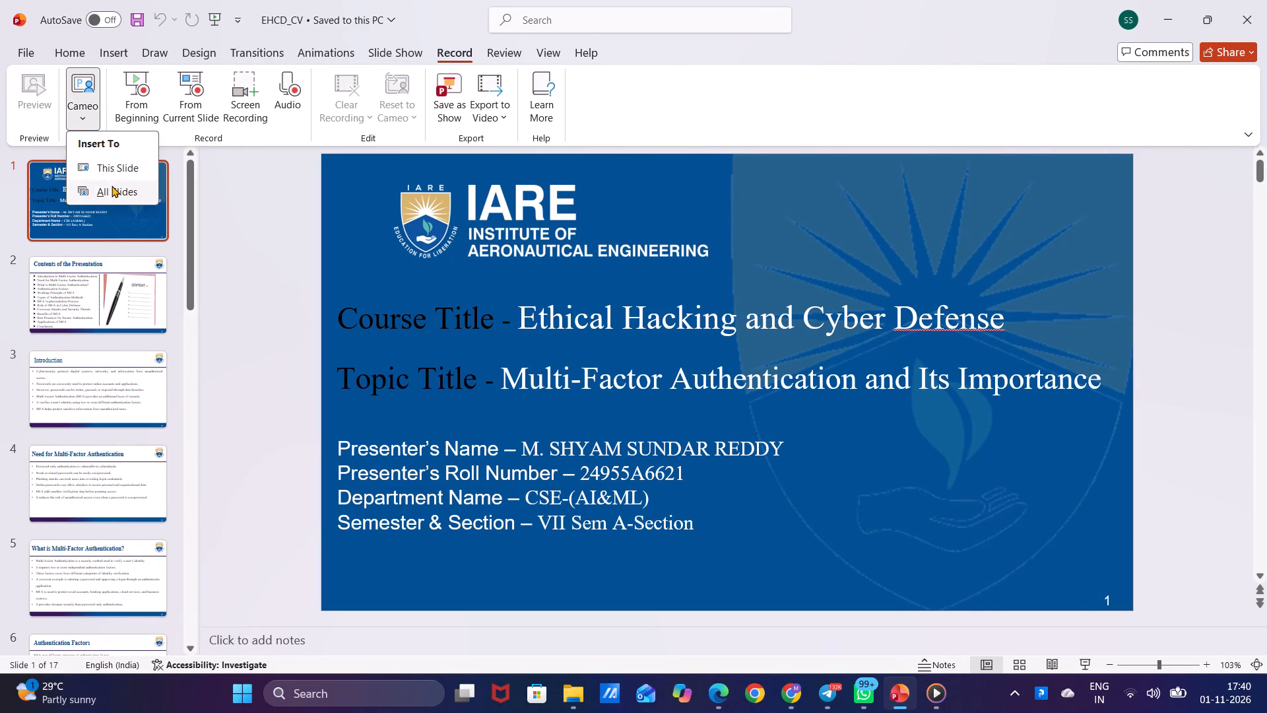
click(112, 186)
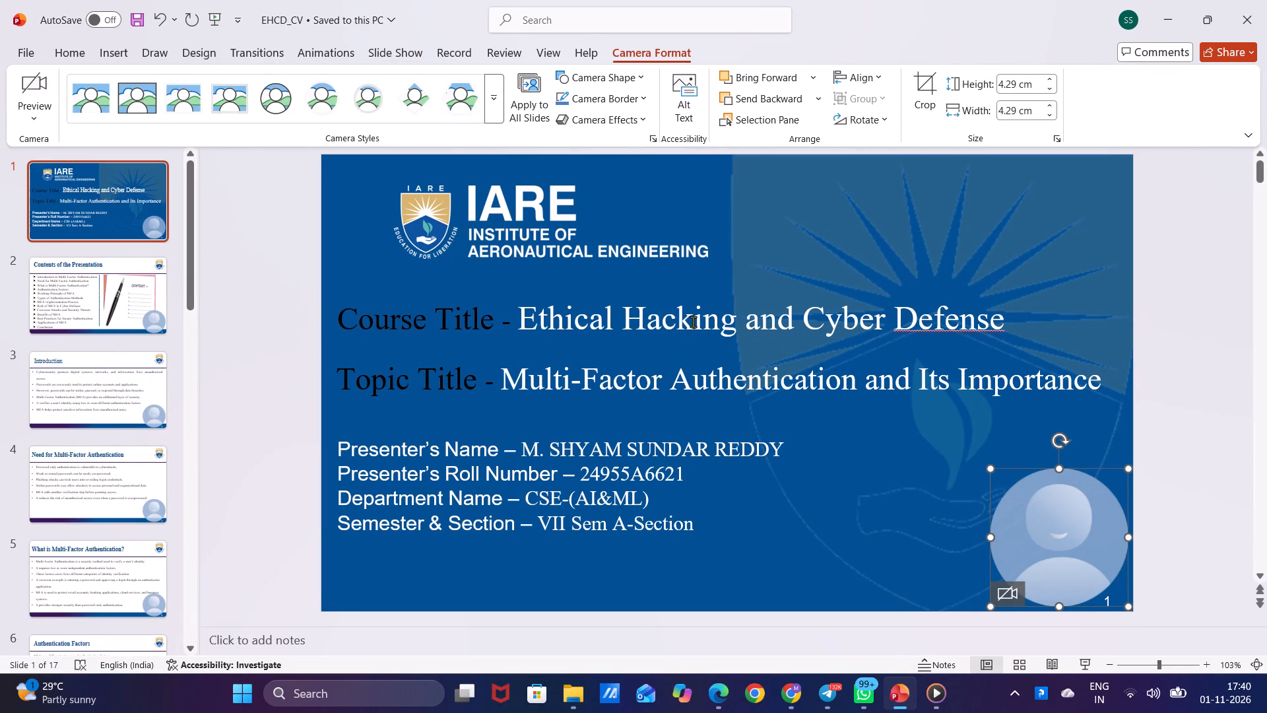
On slide 5, shrink the cameo from its top and left edges so it clears the bullet text.
click(128, 405)
click(131, 485)
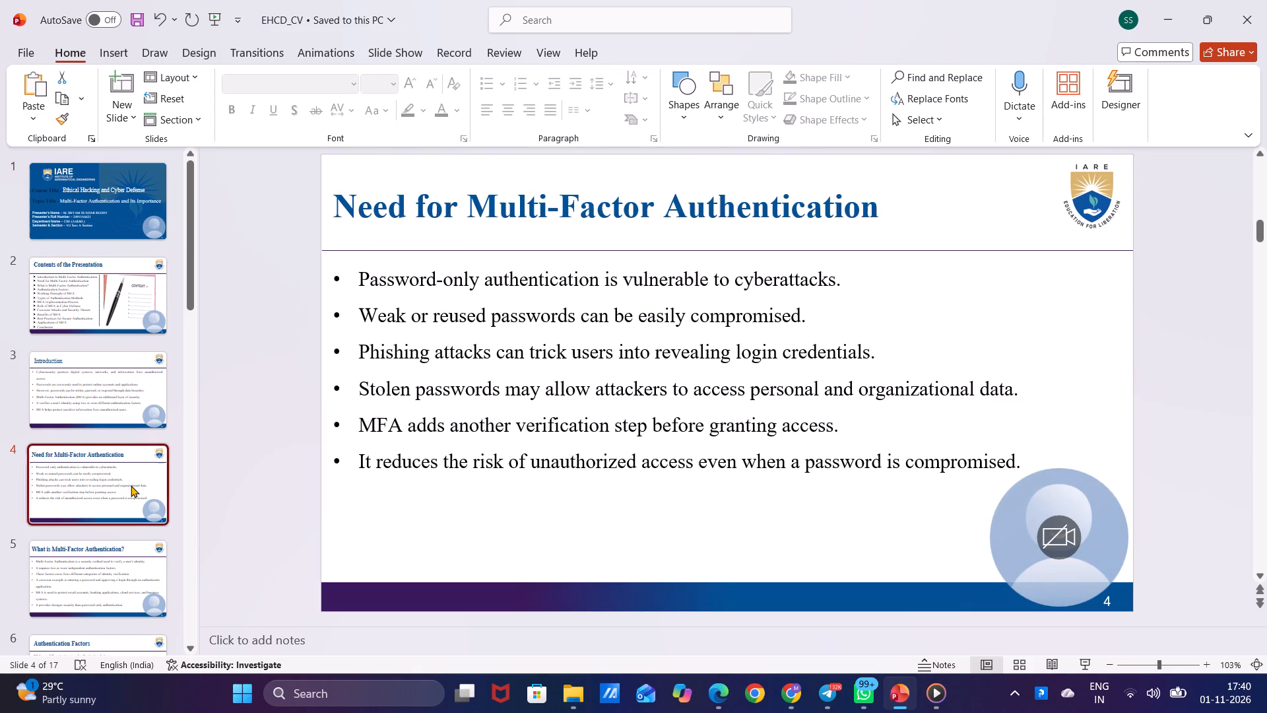
key(Down)
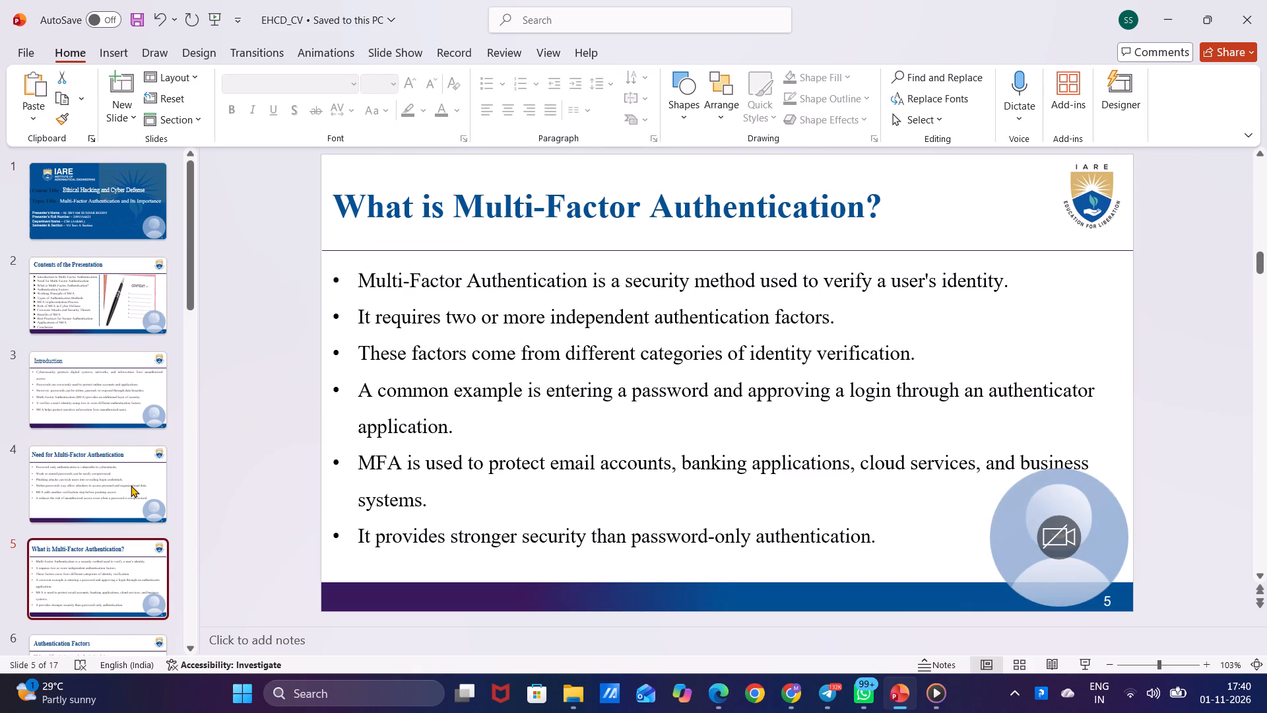
click(1041, 494)
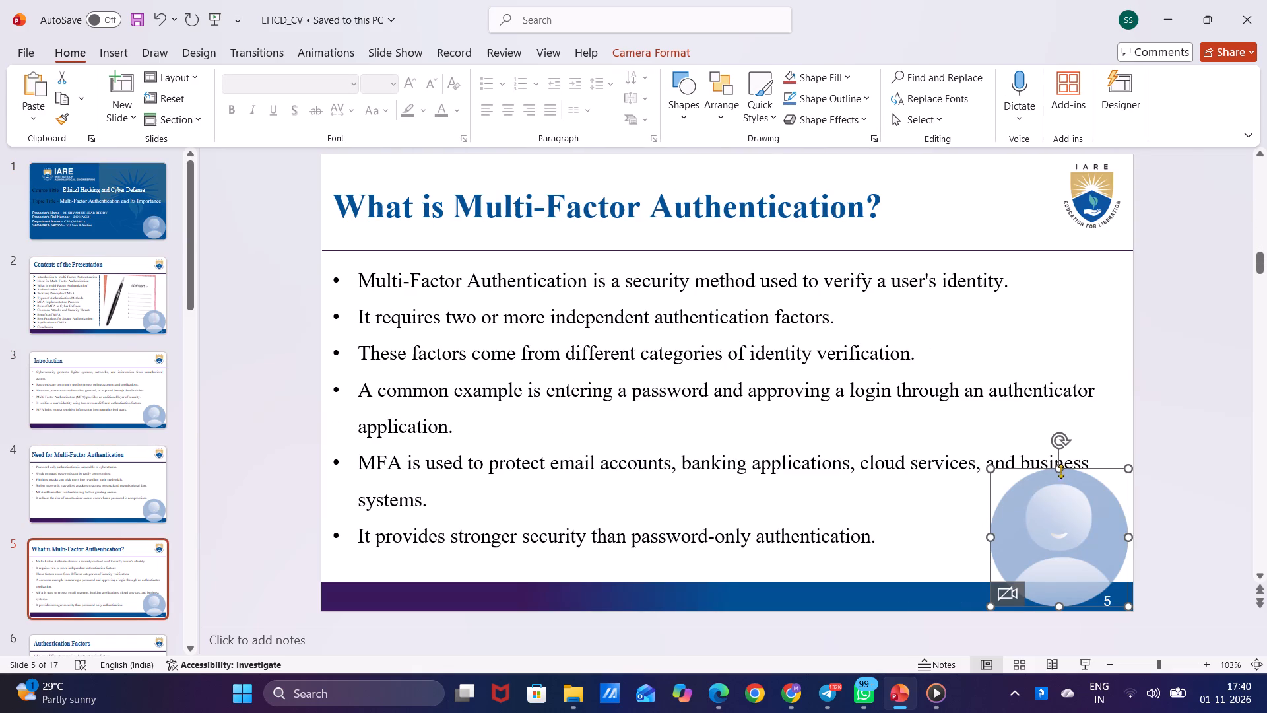
drag(1061, 469, 1064, 499)
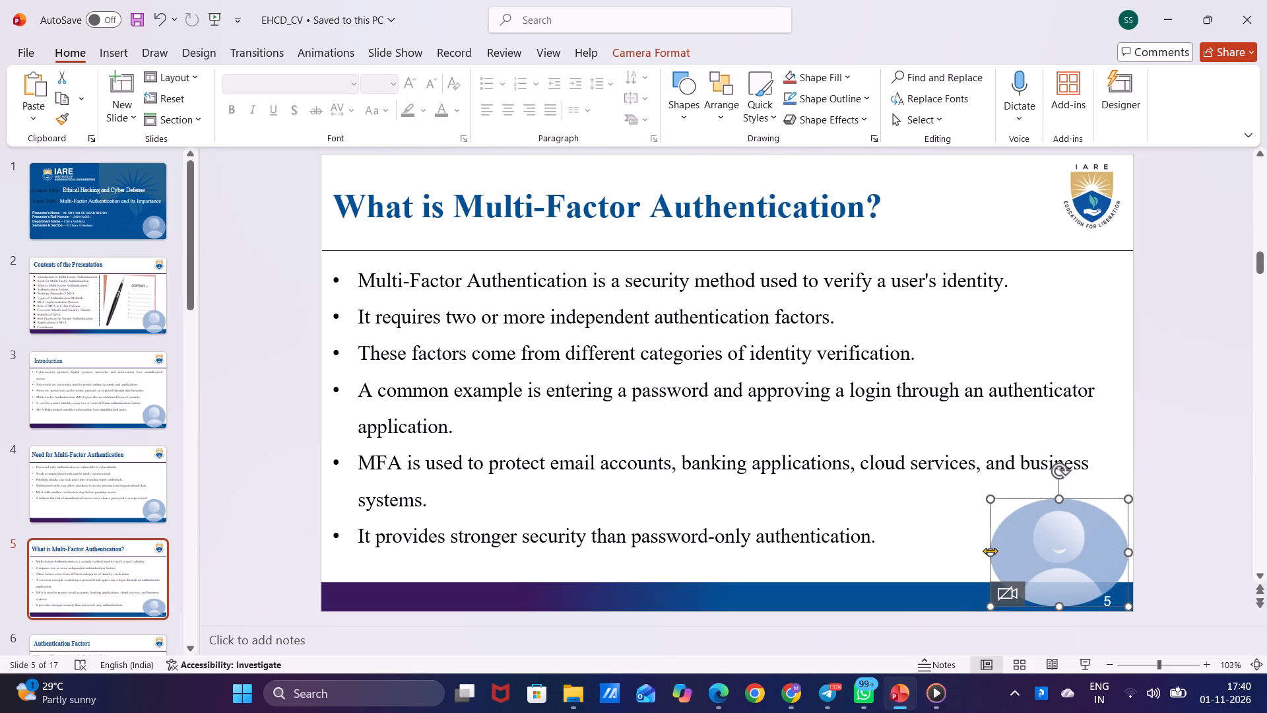
drag(989, 555, 1008, 557)
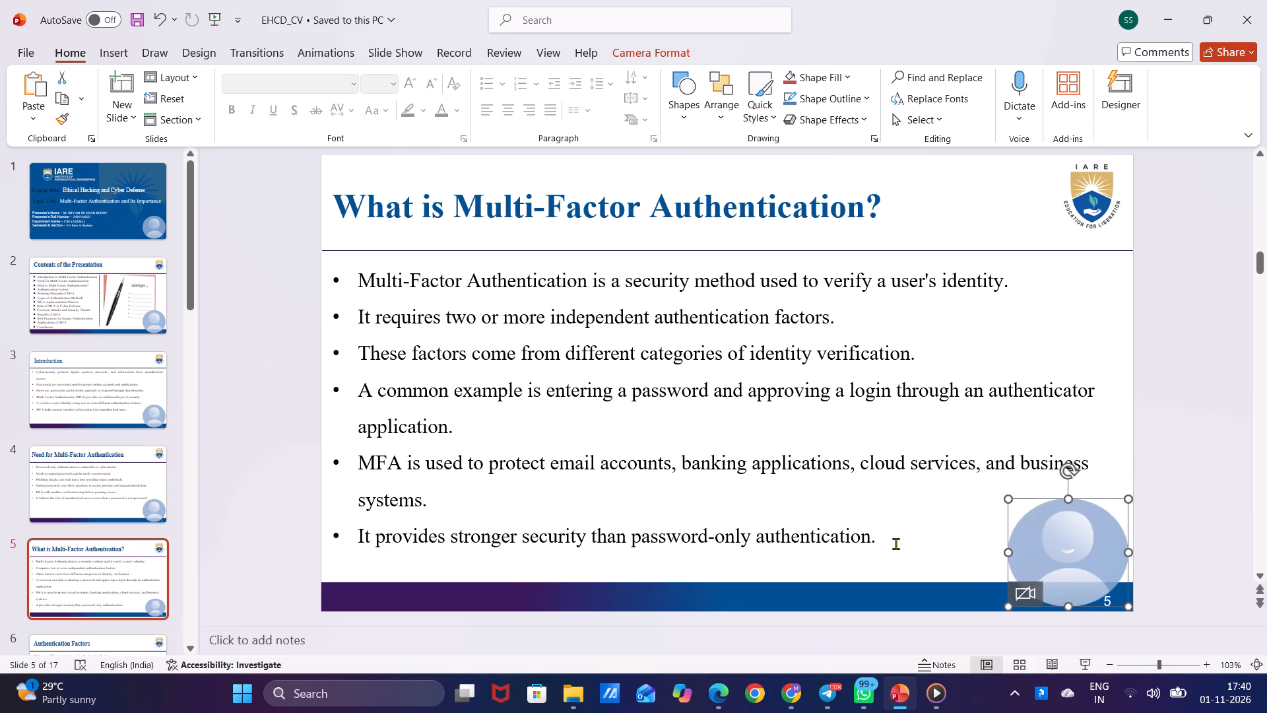
On slide 6, move the cameo toward the slide's right edge and shrink its width and height to uncover the bullet text.
click(152, 573)
key(Down)
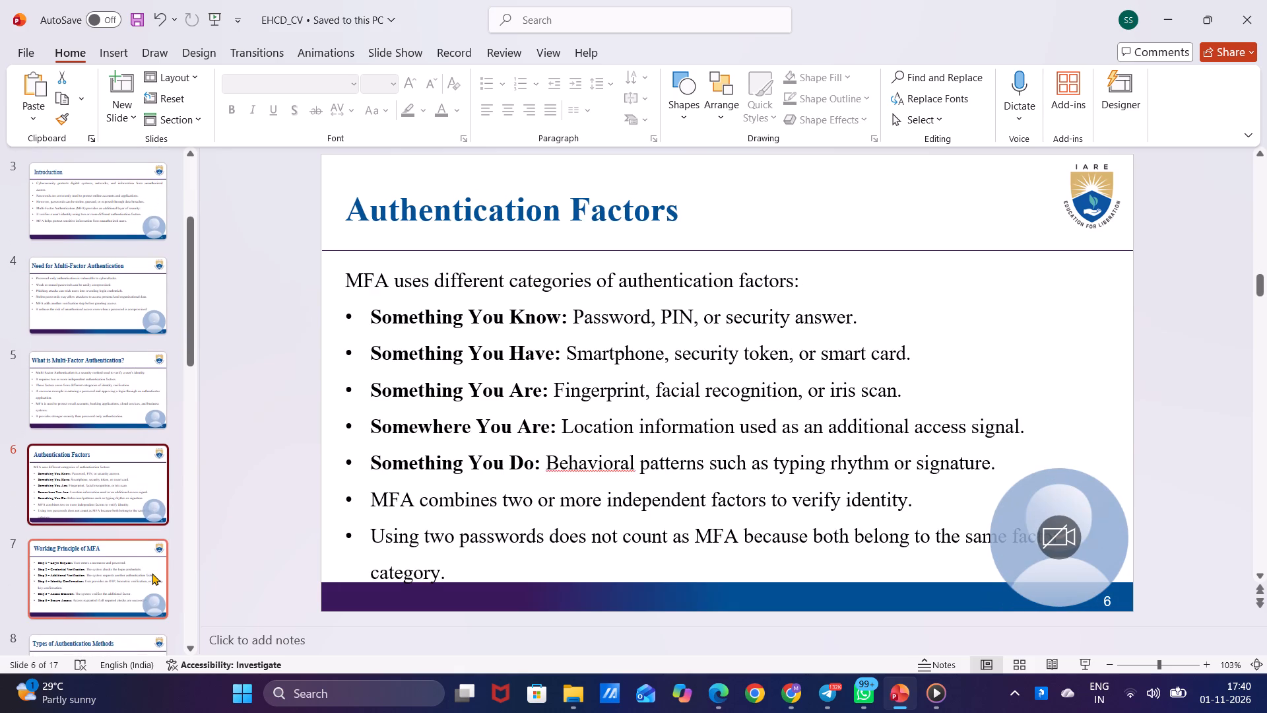
drag(1023, 513, 1032, 512)
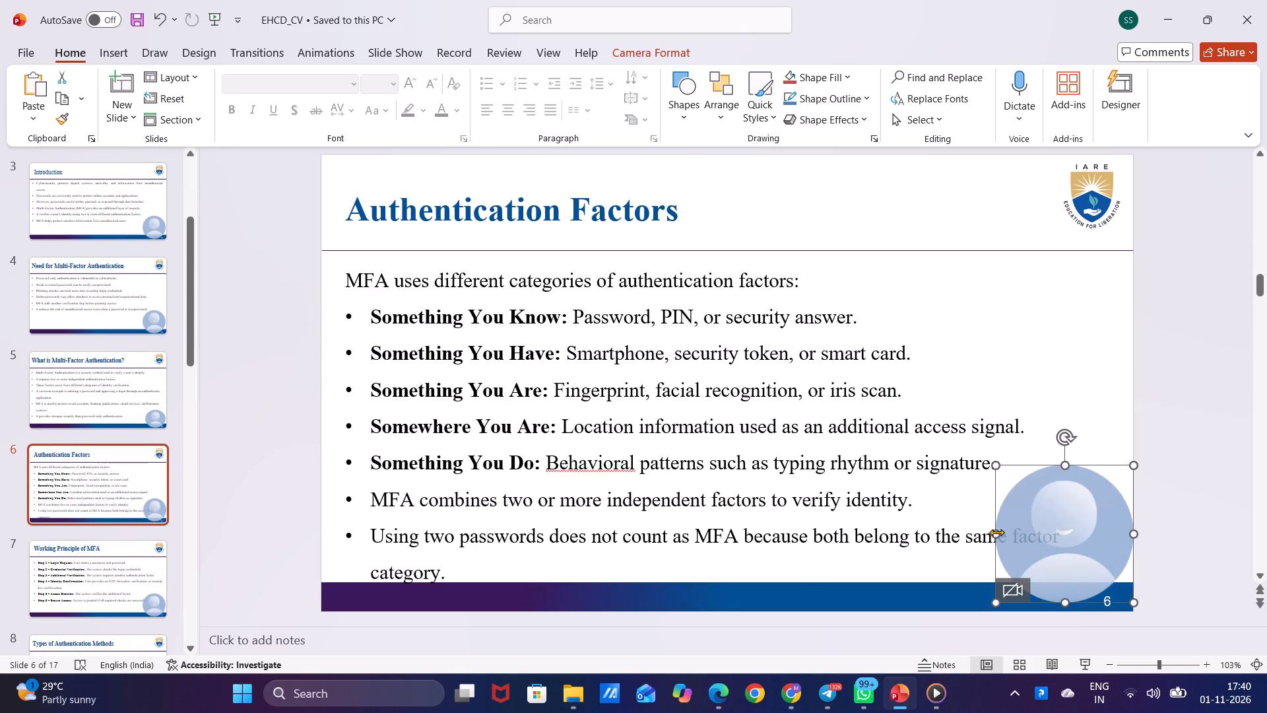
drag(994, 533, 1048, 543)
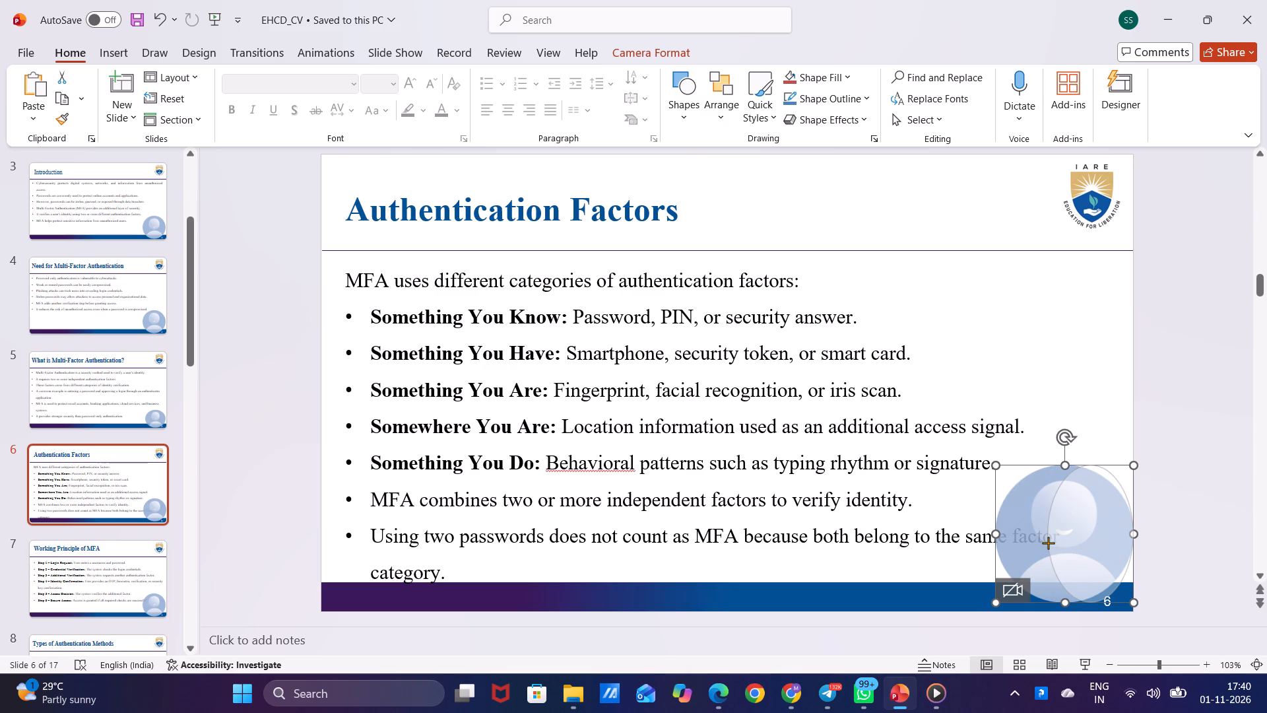
drag(1048, 543, 1043, 545)
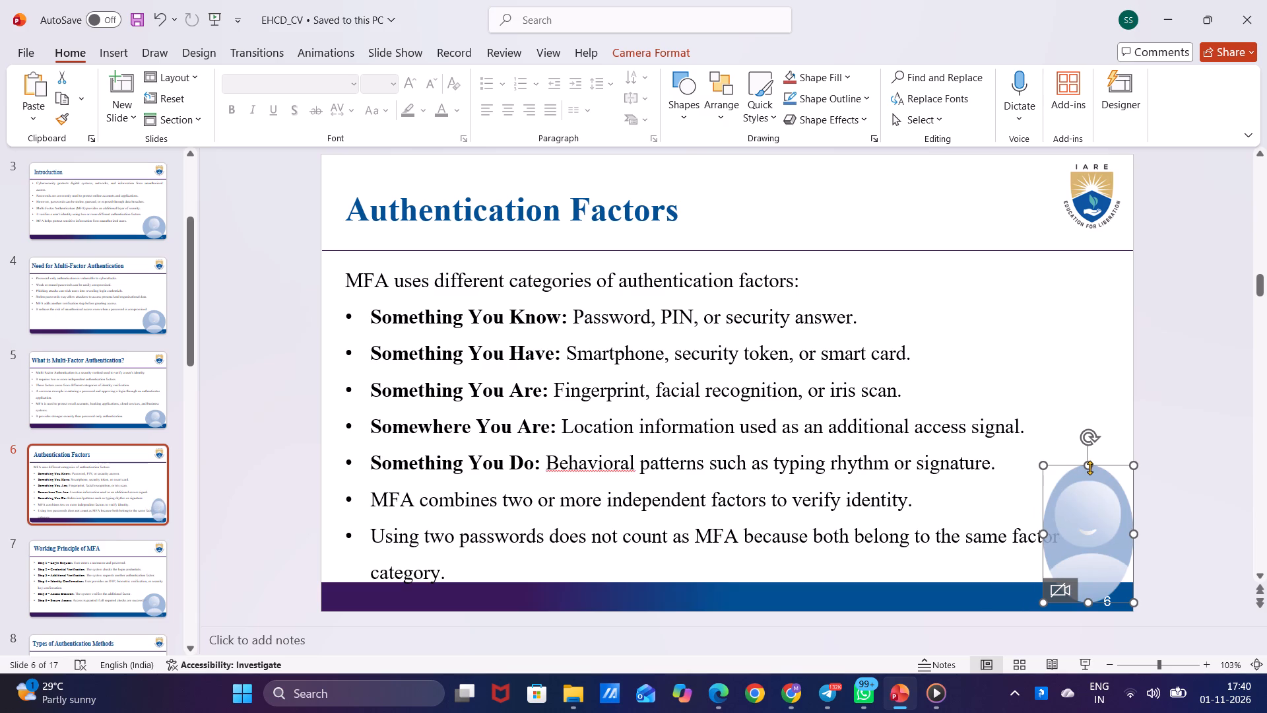
drag(1089, 466, 1095, 510)
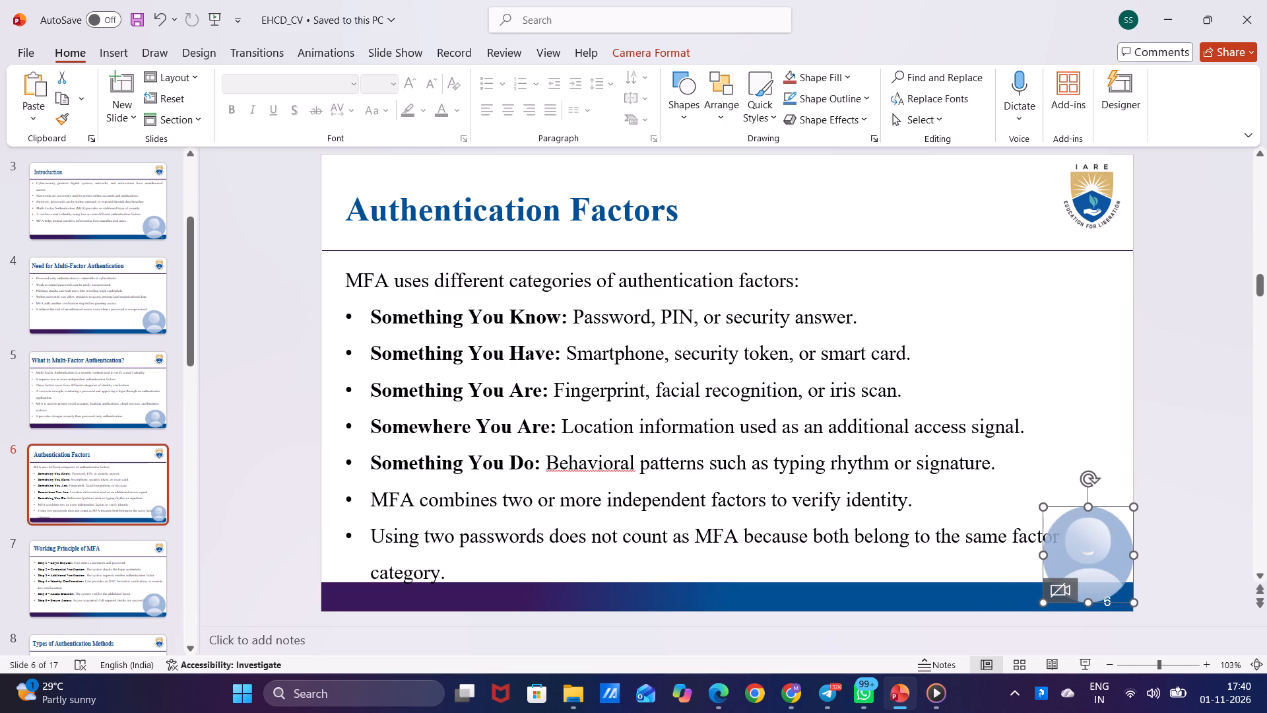
click(1091, 535)
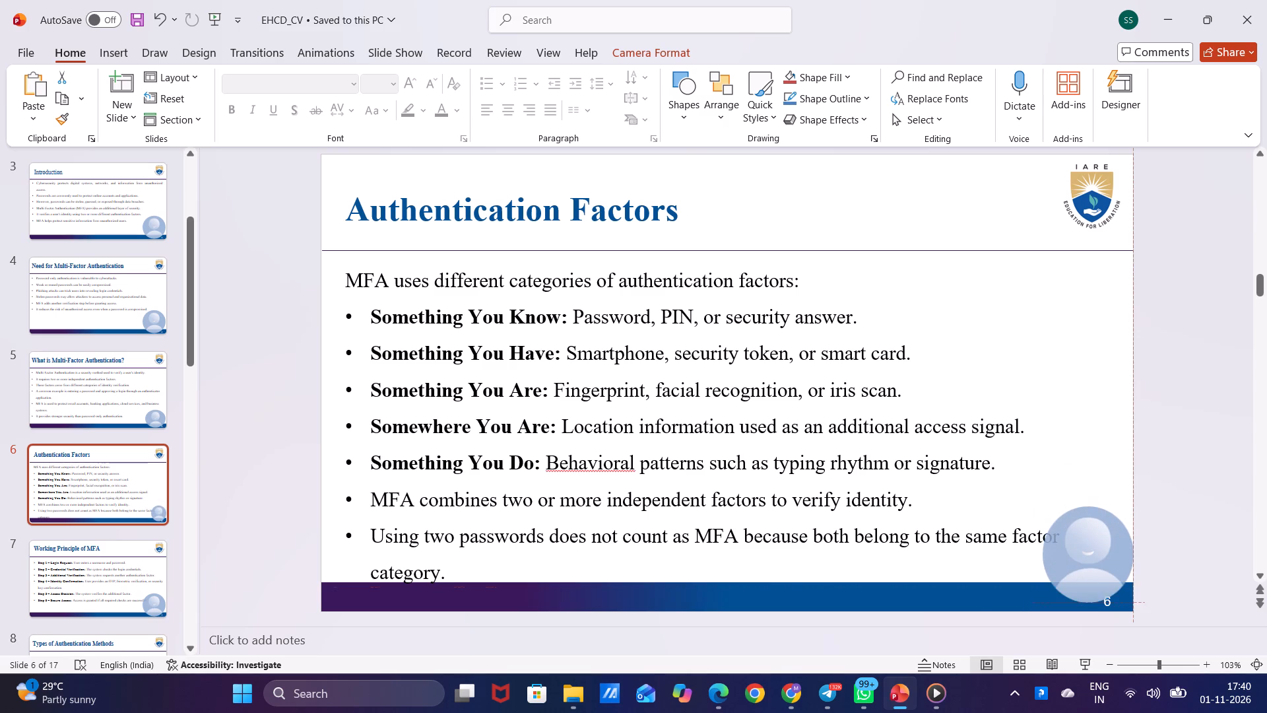
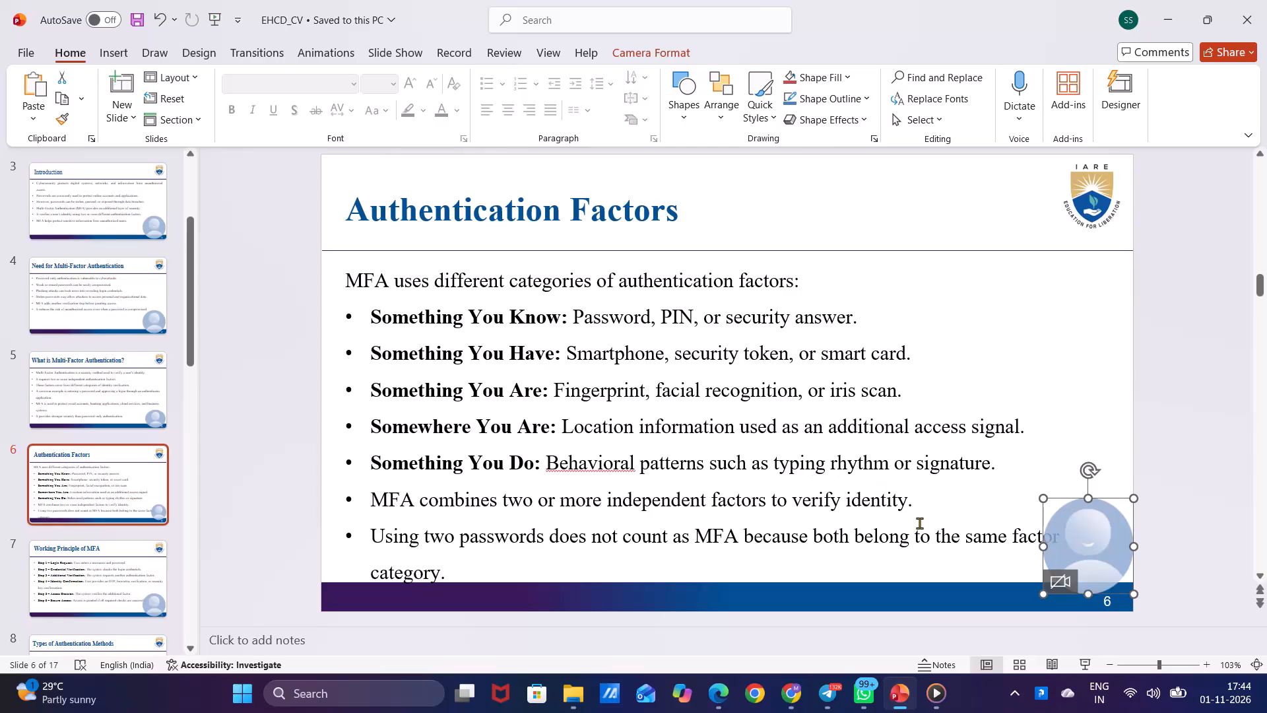
On slide 6, shrink the cameo further from its left and top edges to uncover the end of the last bullet.
click(1068, 531)
drag(1047, 549, 1059, 549)
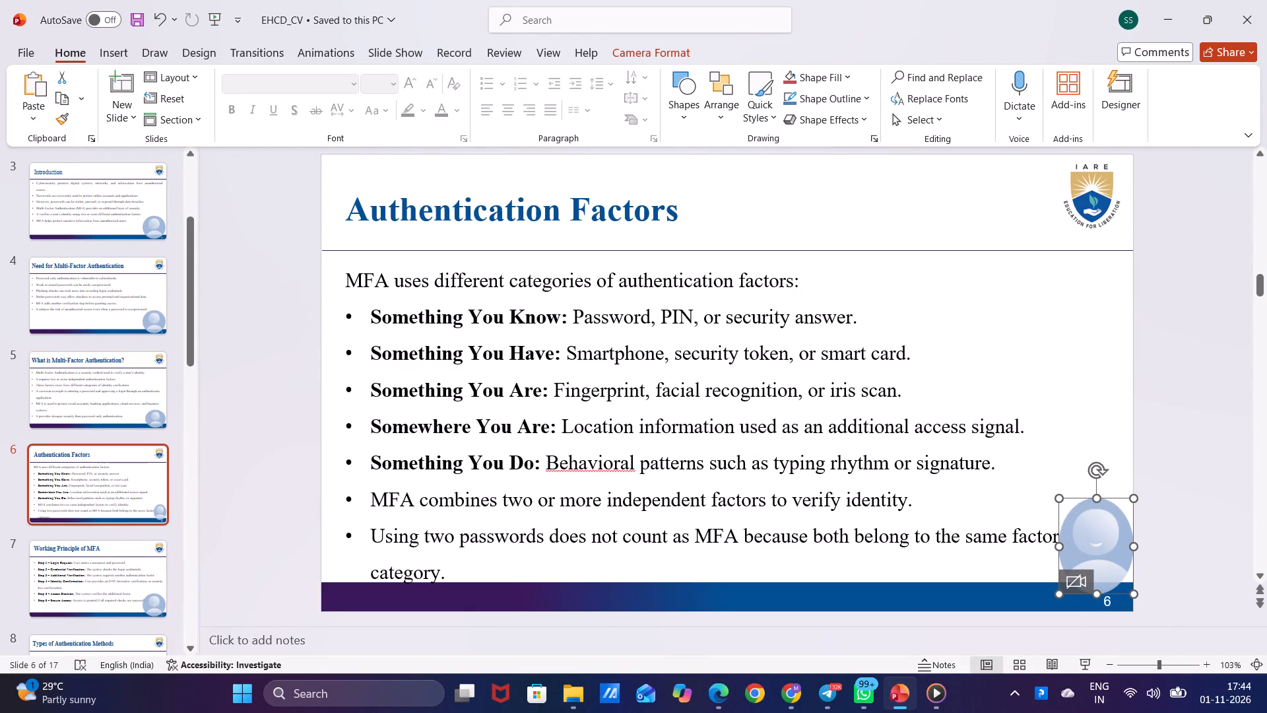
drag(1095, 500, 1095, 522)
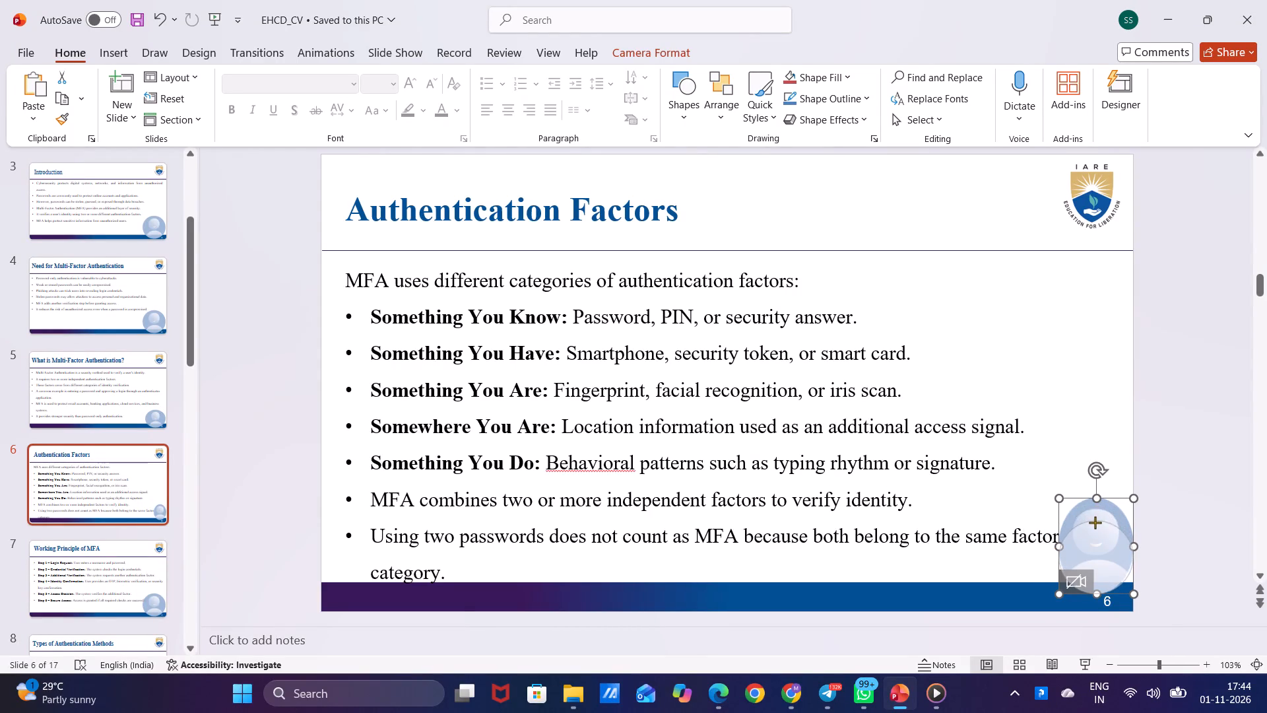
drag(1095, 522, 1095, 522)
On slide 7, Working Principle of MFA, shrink the cameo from its top and left edges so it clears the Step 6 bullet.
click(170, 546)
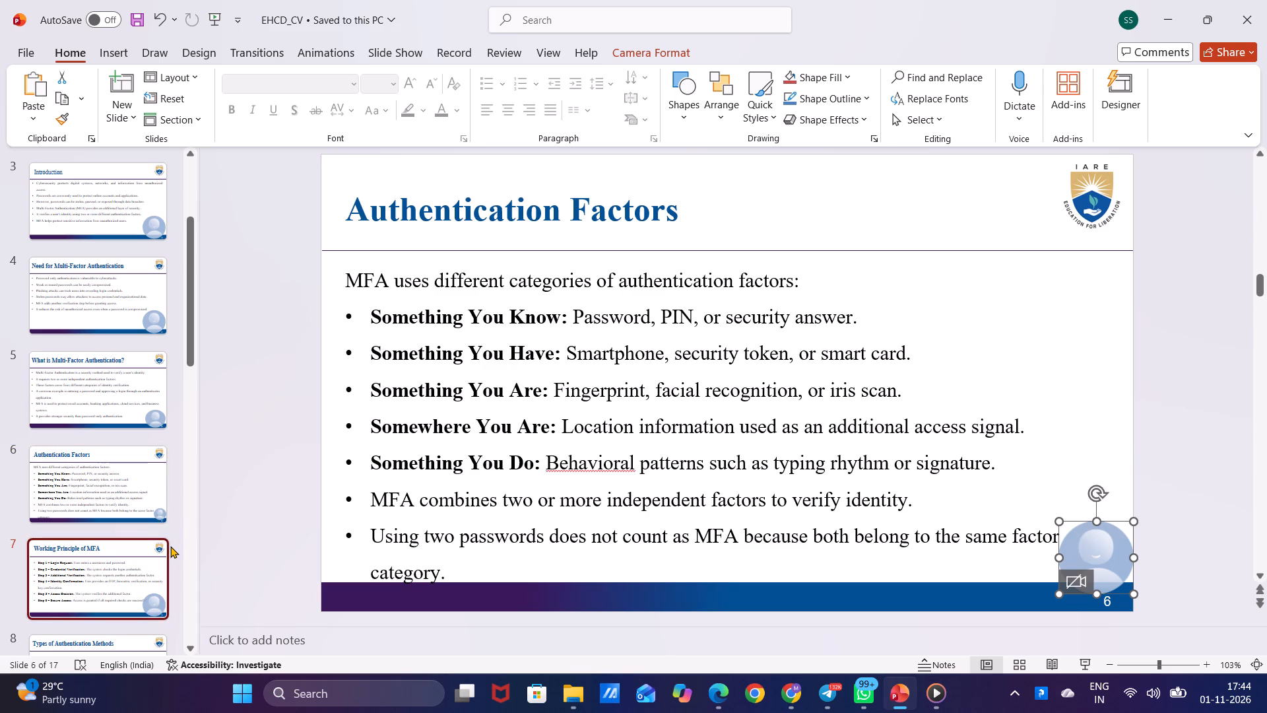
click(1047, 476)
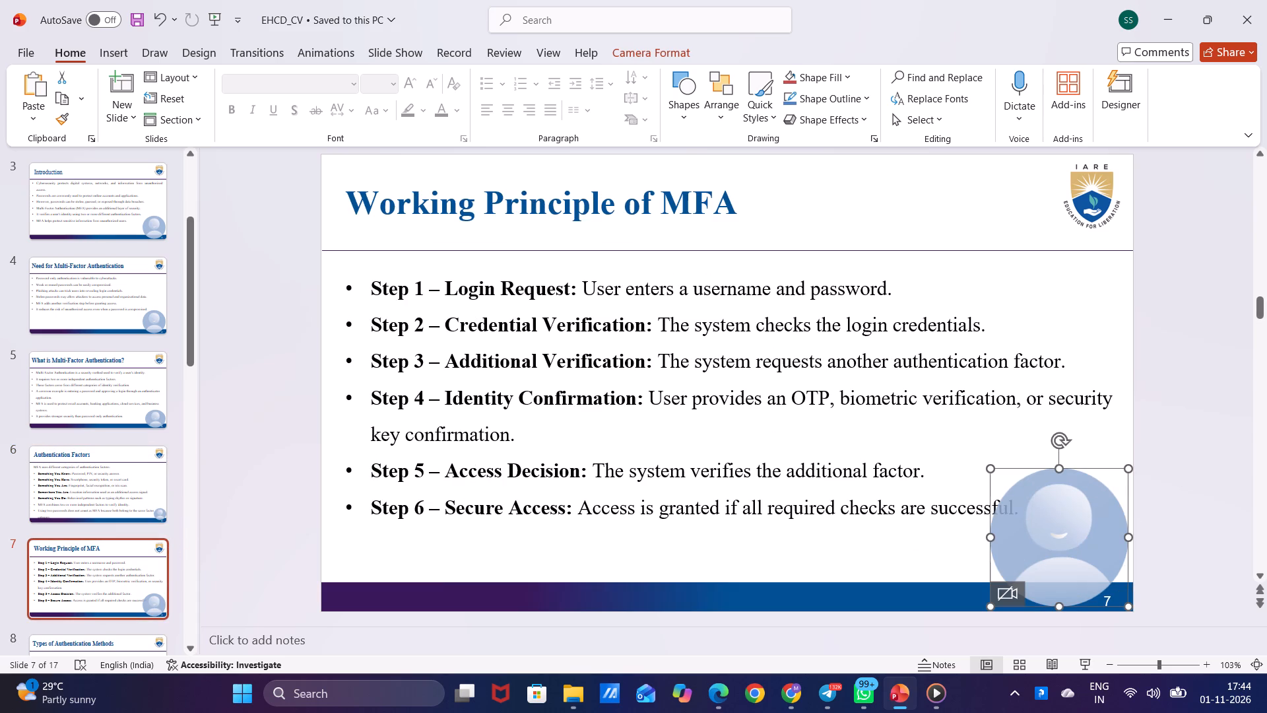
drag(1059, 469, 1071, 502)
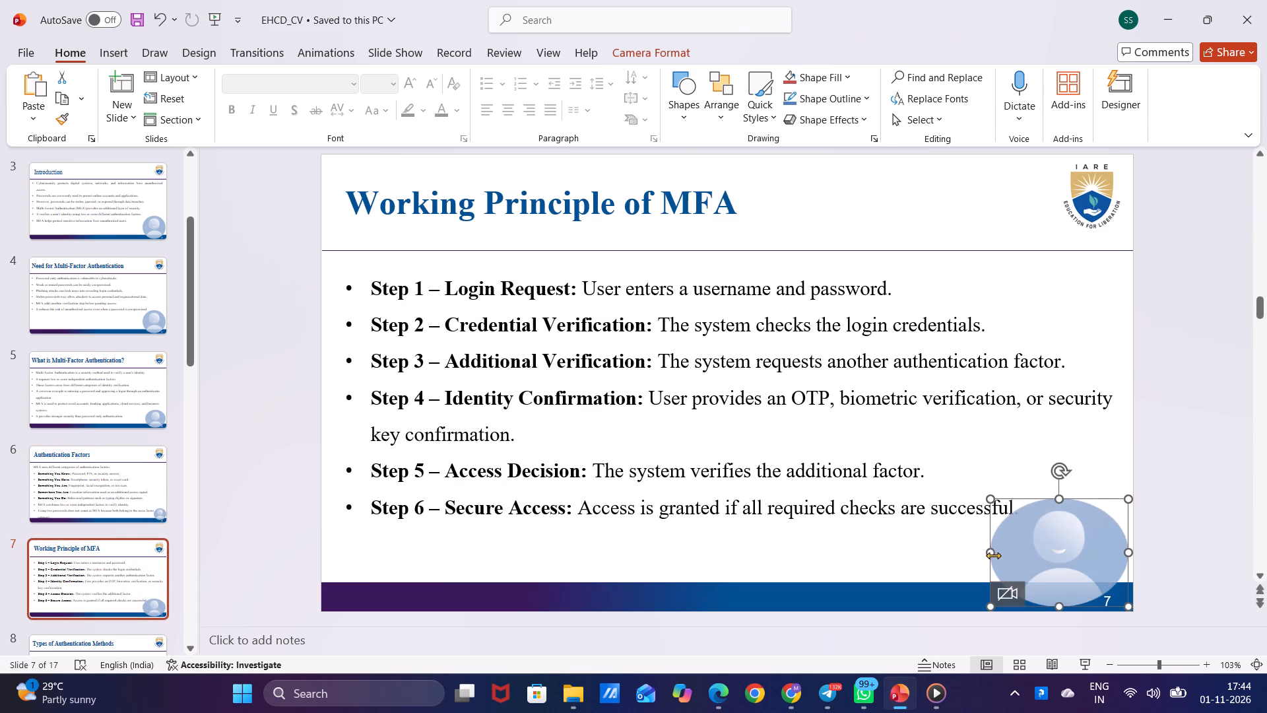
drag(992, 554, 1031, 554)
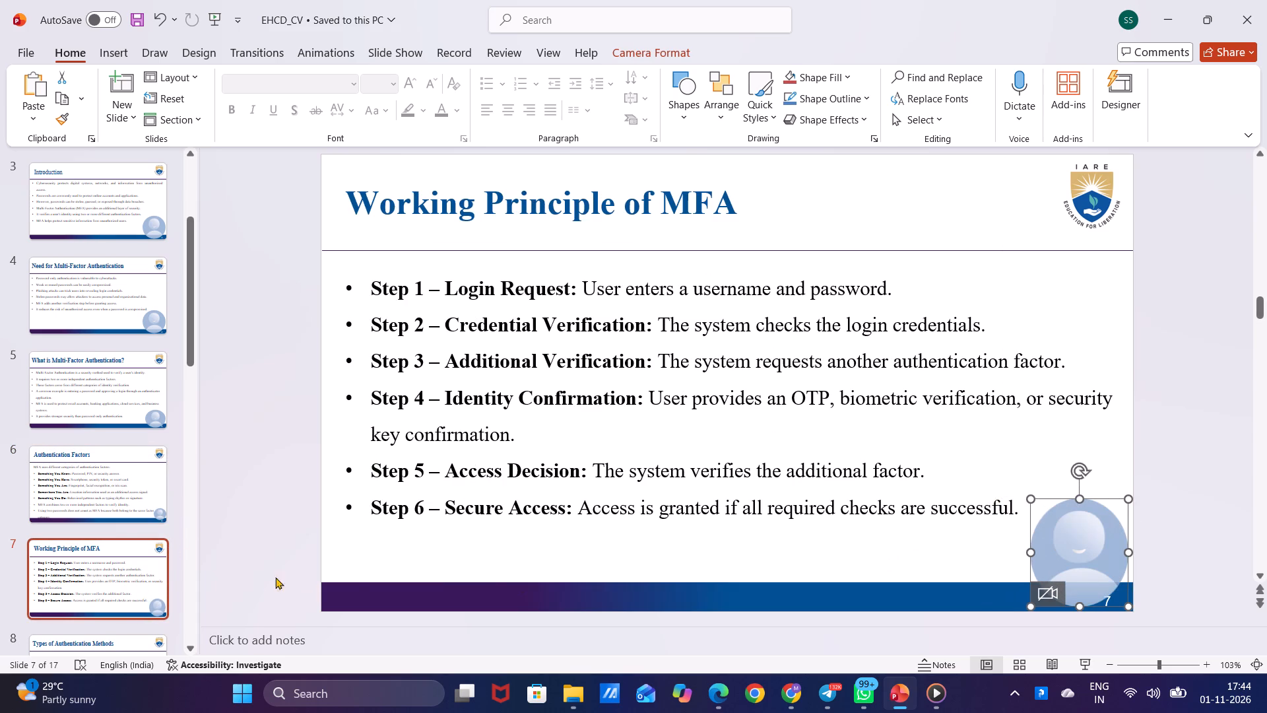
On slide 9, MFA Implementation Process, shrink the cameo from its left and top edges to uncover the Recovery Setup bullet.
click(158, 584)
key(Down)
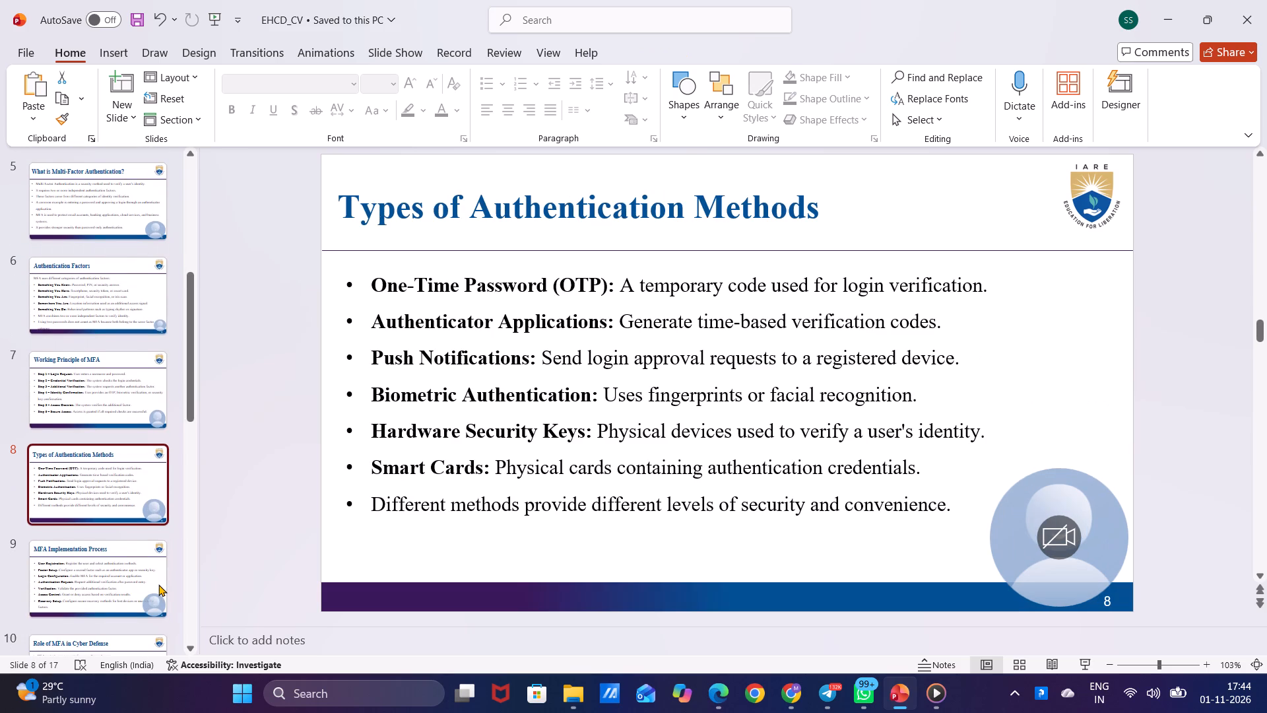
click(118, 472)
click(123, 570)
click(1033, 526)
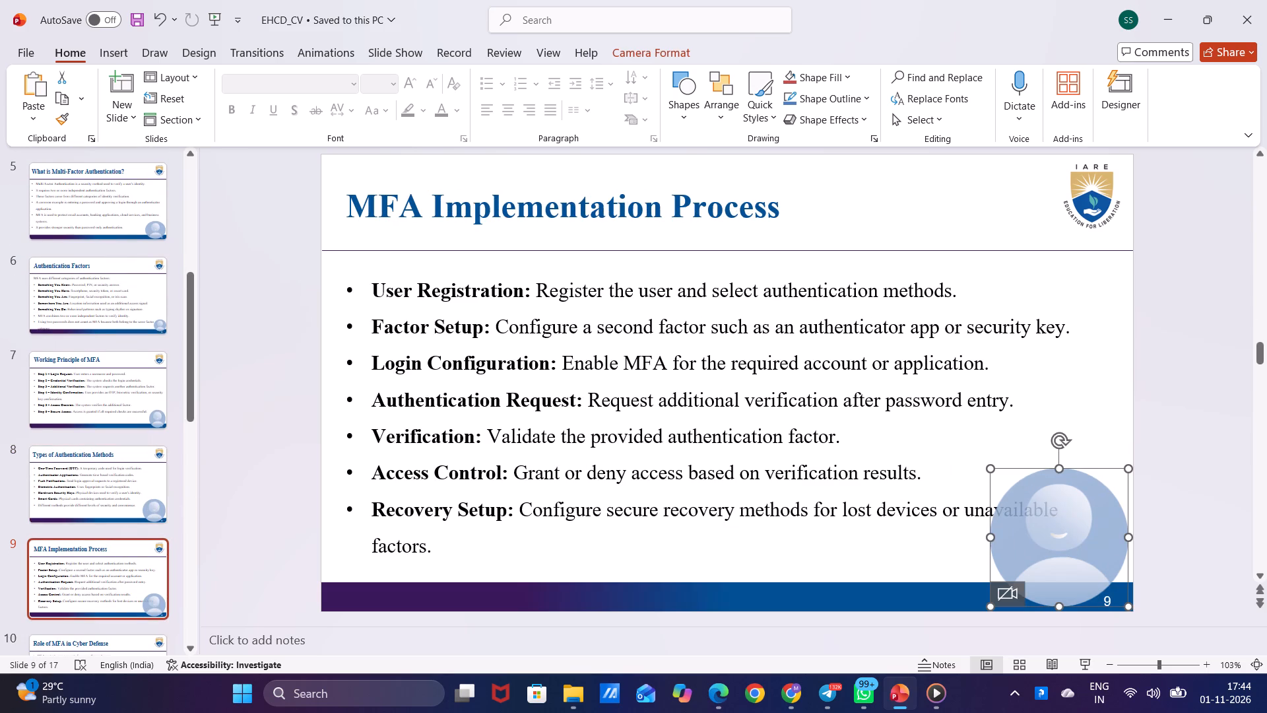
drag(990, 535, 1042, 544)
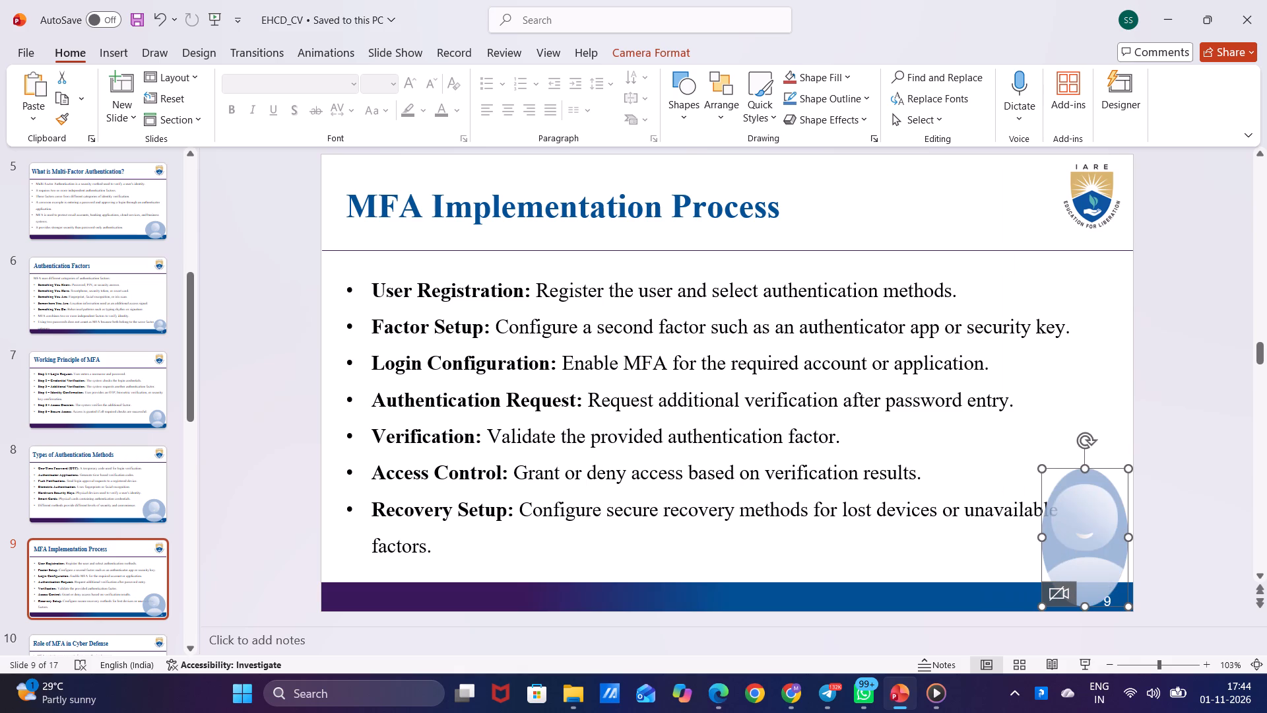
drag(1086, 468, 1089, 511)
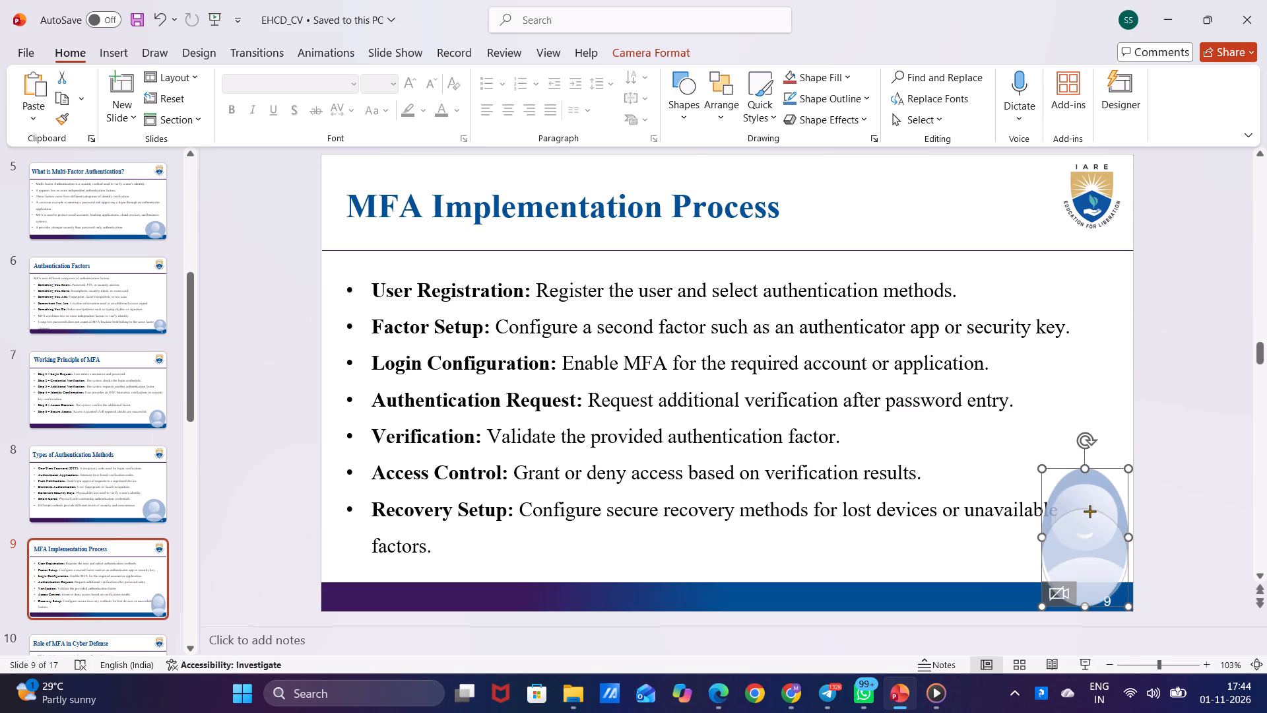
drag(1089, 511, 1089, 513)
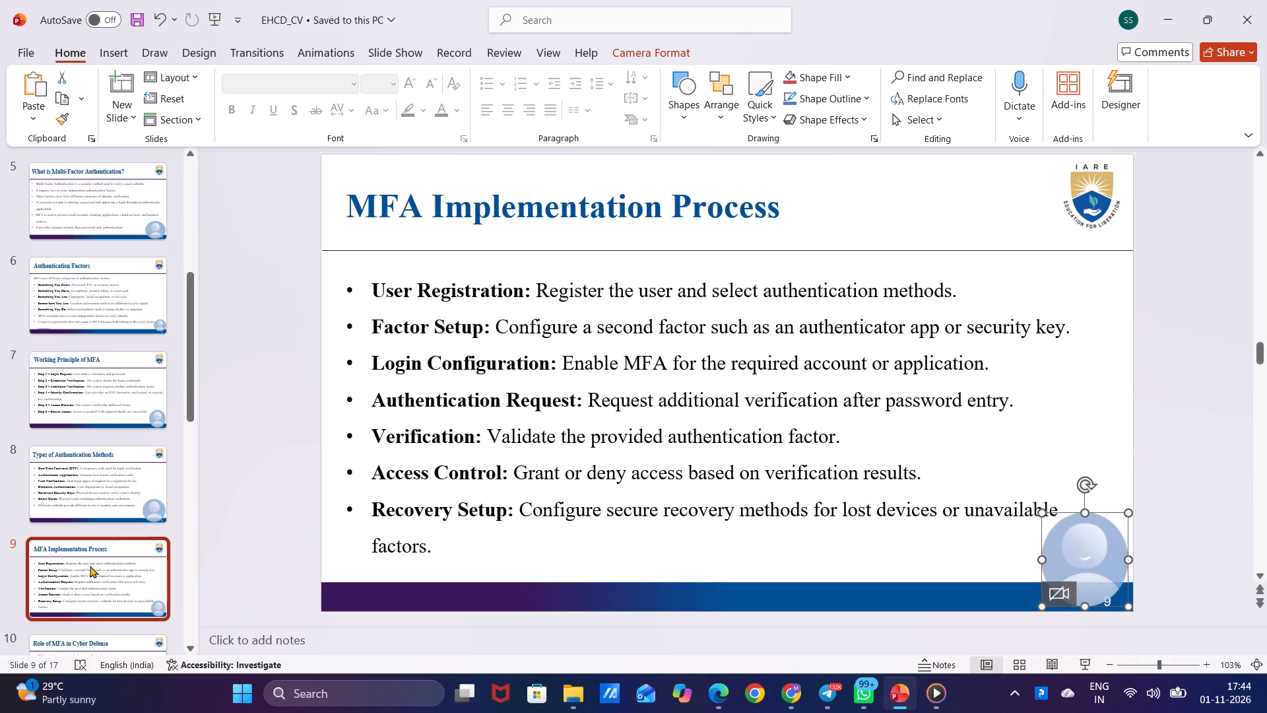
On slide 11, Common Attacks and Security Threats, shrink the cameo from its top and left edges until it sits below the last bullet.
click(90, 566)
key(Down)
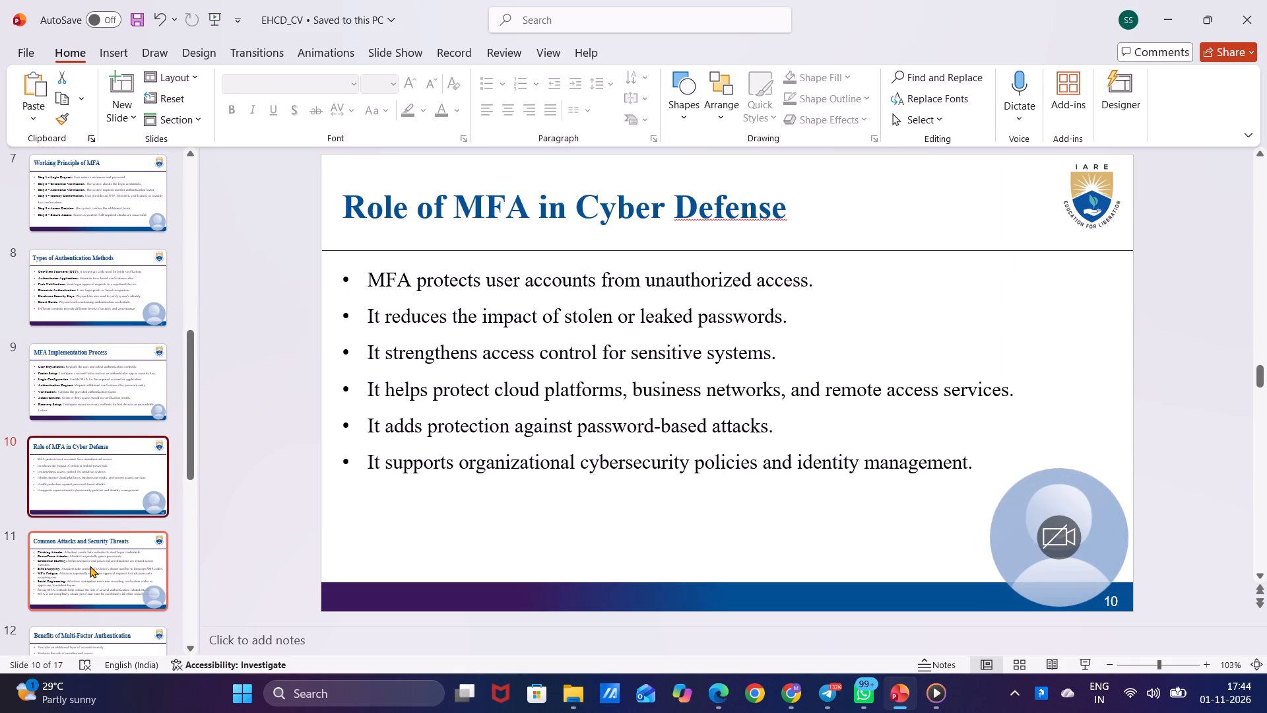
key(Down)
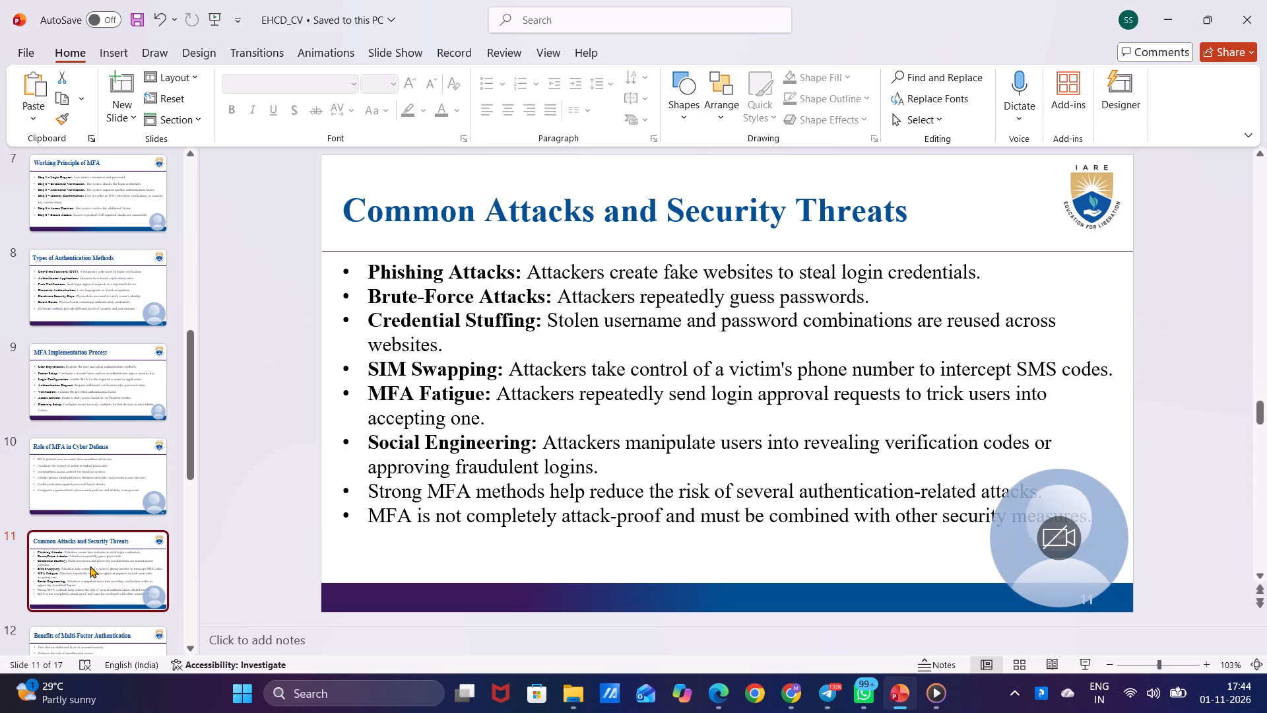
click(1035, 501)
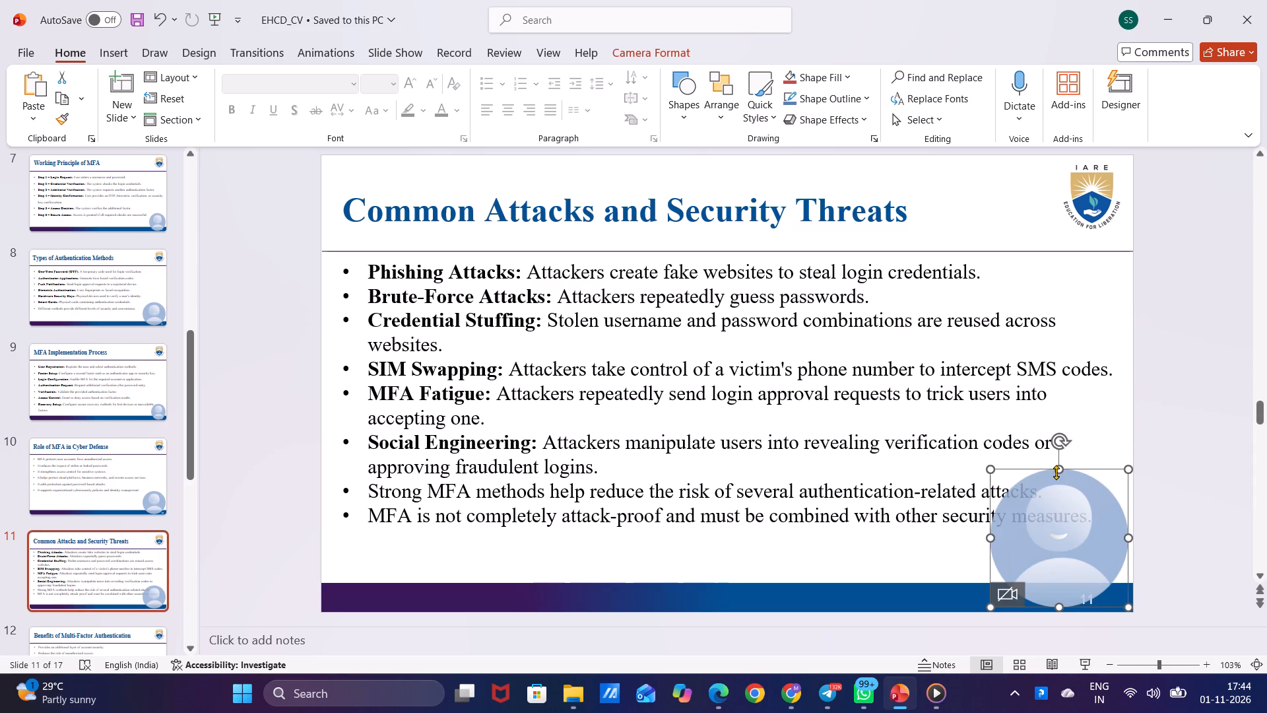
drag(1058, 467, 1070, 517)
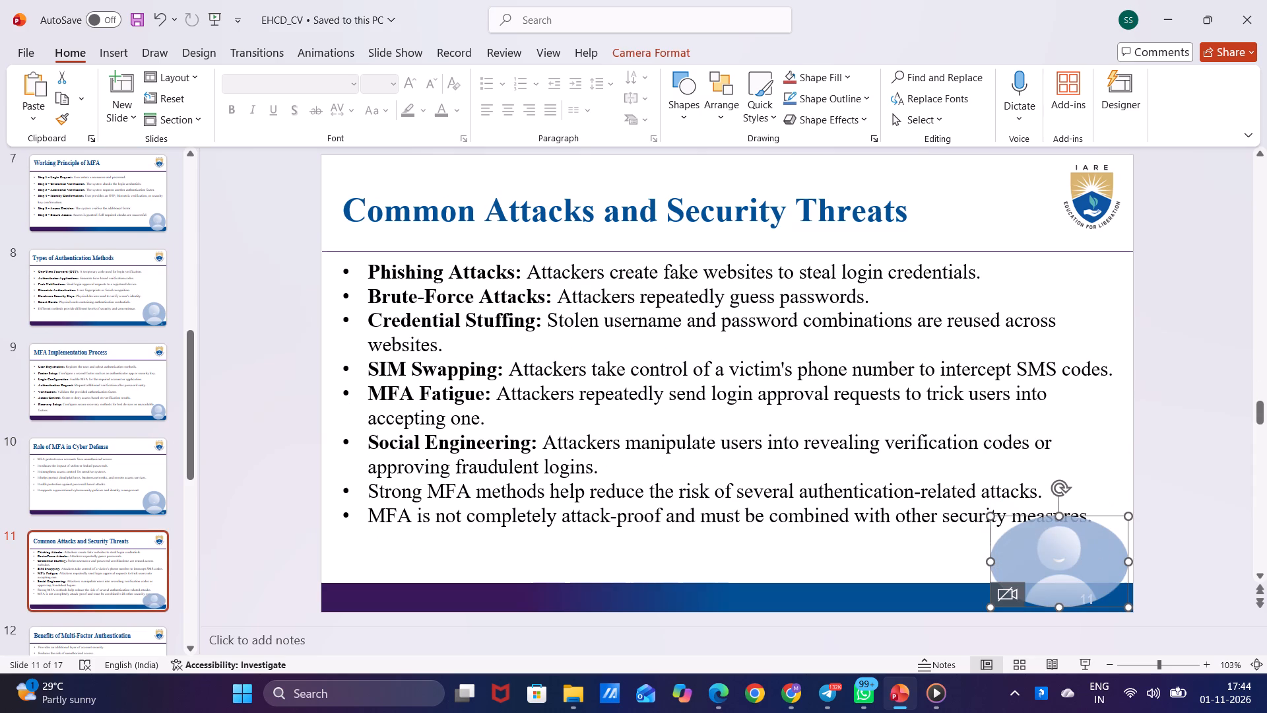
drag(989, 562, 1035, 567)
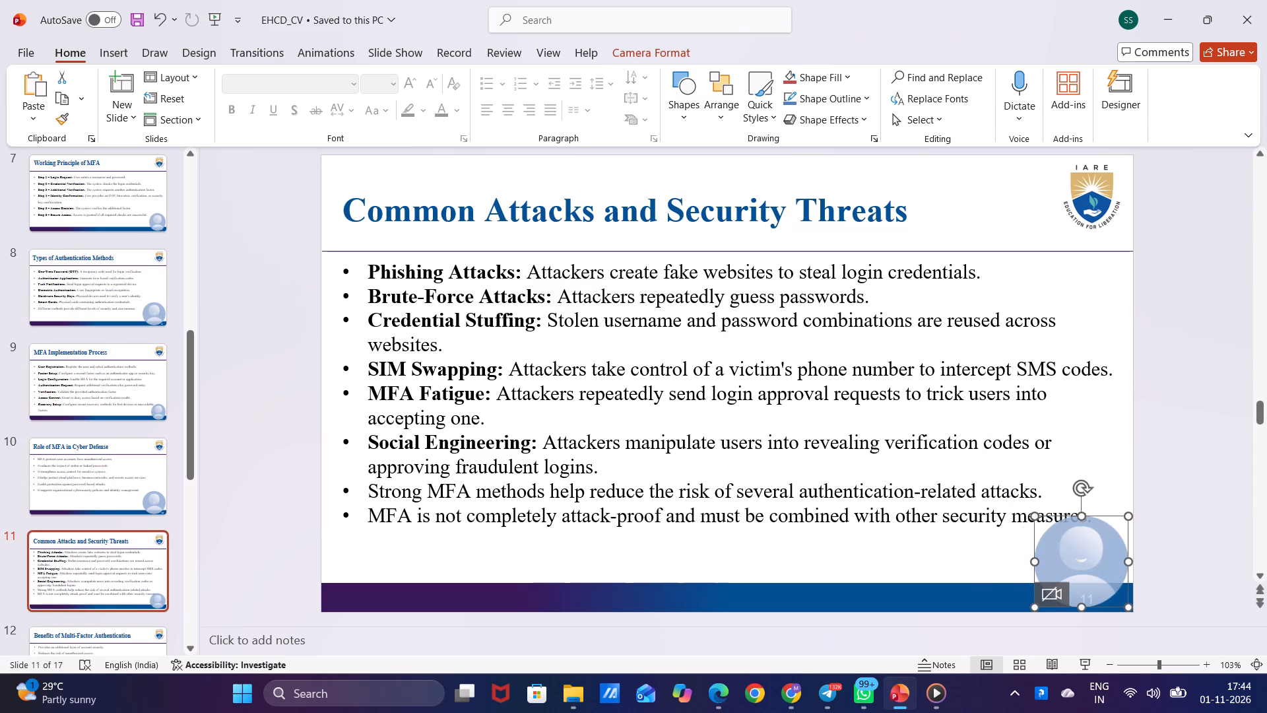
drag(1081, 518, 1080, 526)
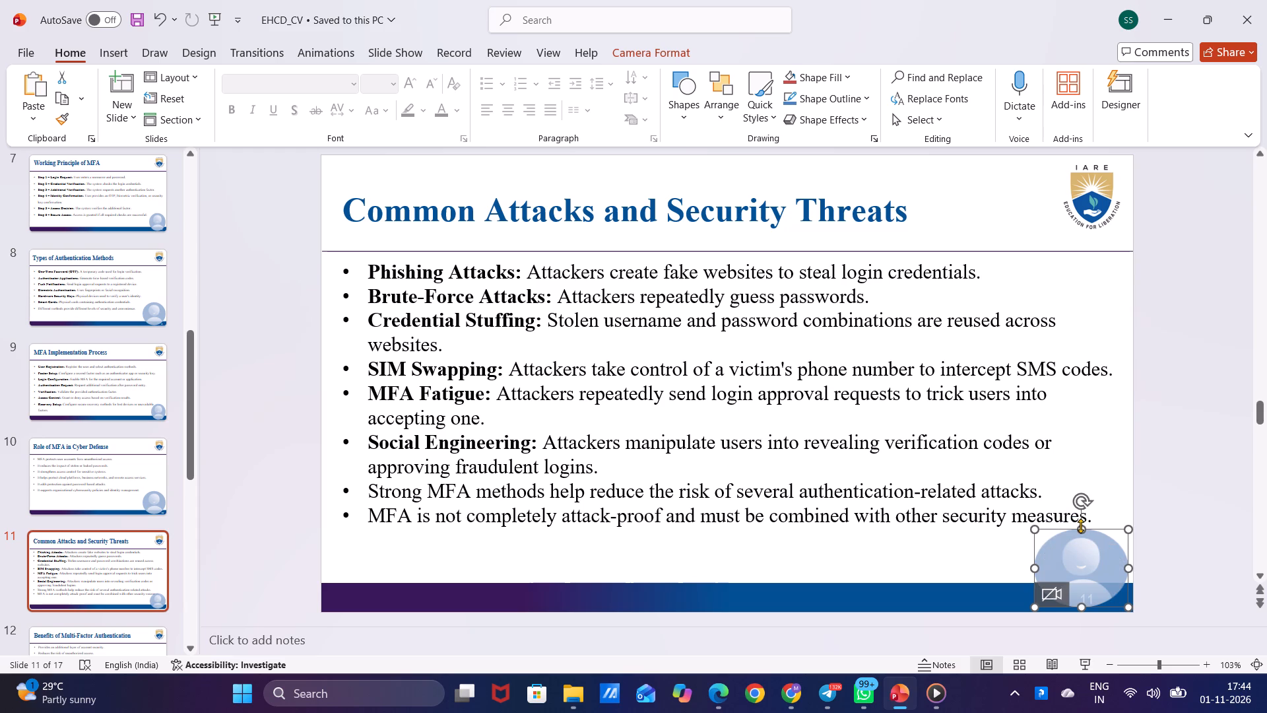
On slide 15, Applications of Multi-Factor Authentication, shrink the cameo from its top and left edges to clear the last two bullets.
click(137, 569)
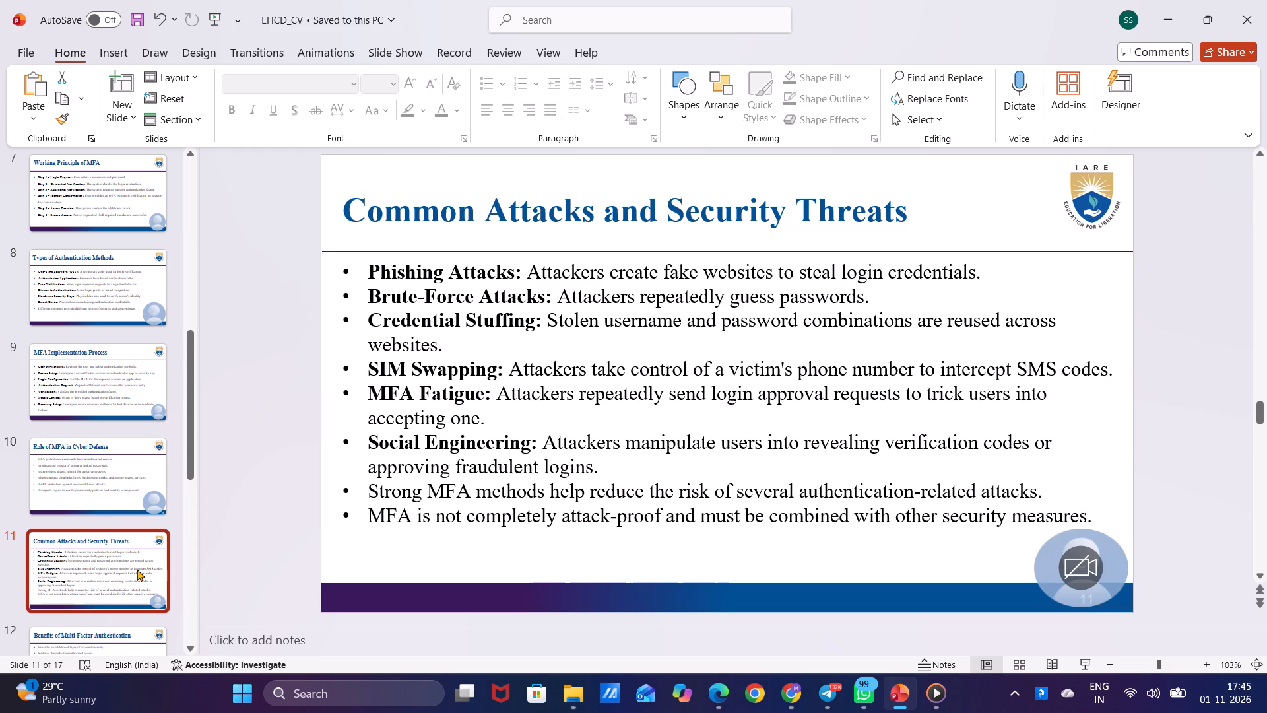
key(Down)
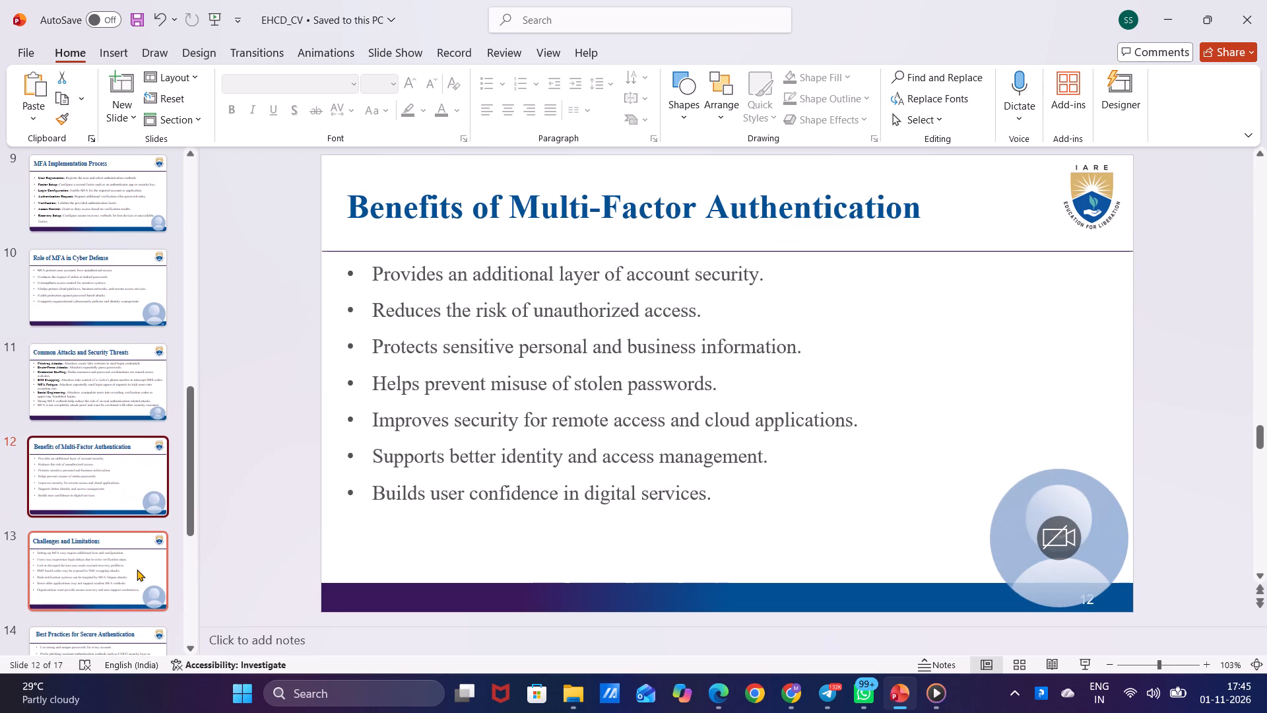
key(Down)
key(Down)
key(Down)
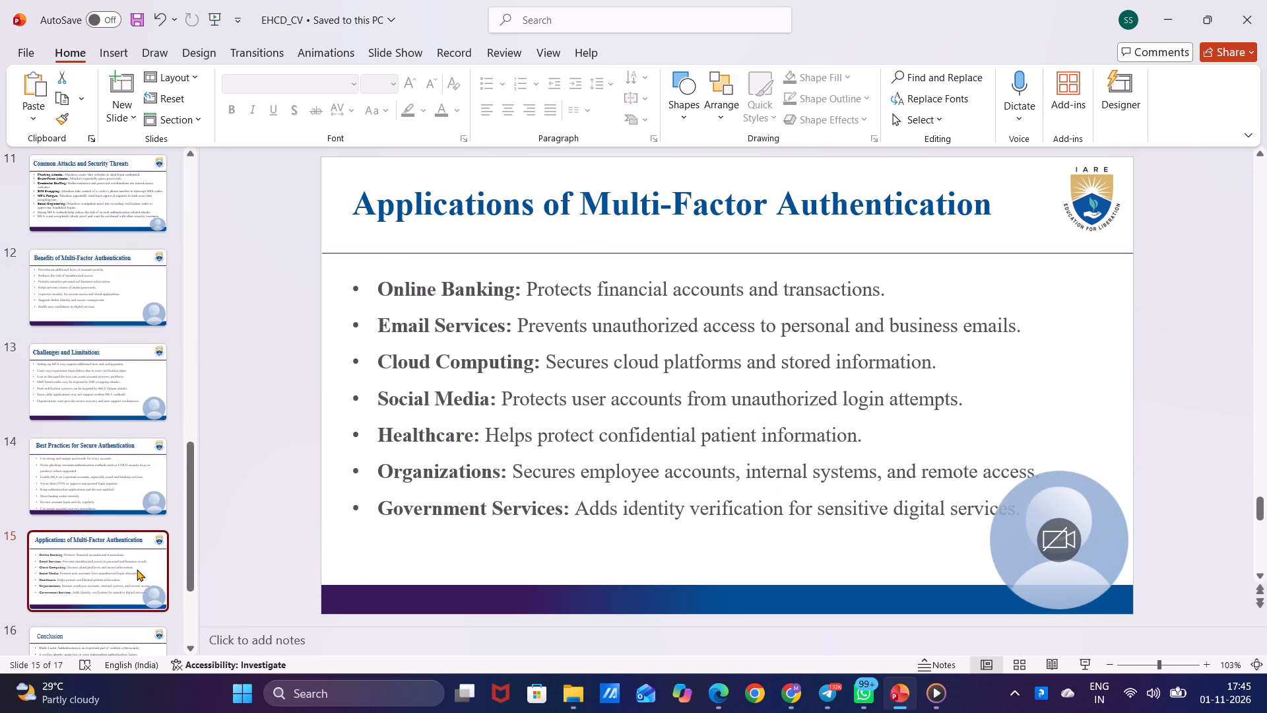
click(1066, 489)
drag(1058, 475, 1059, 497)
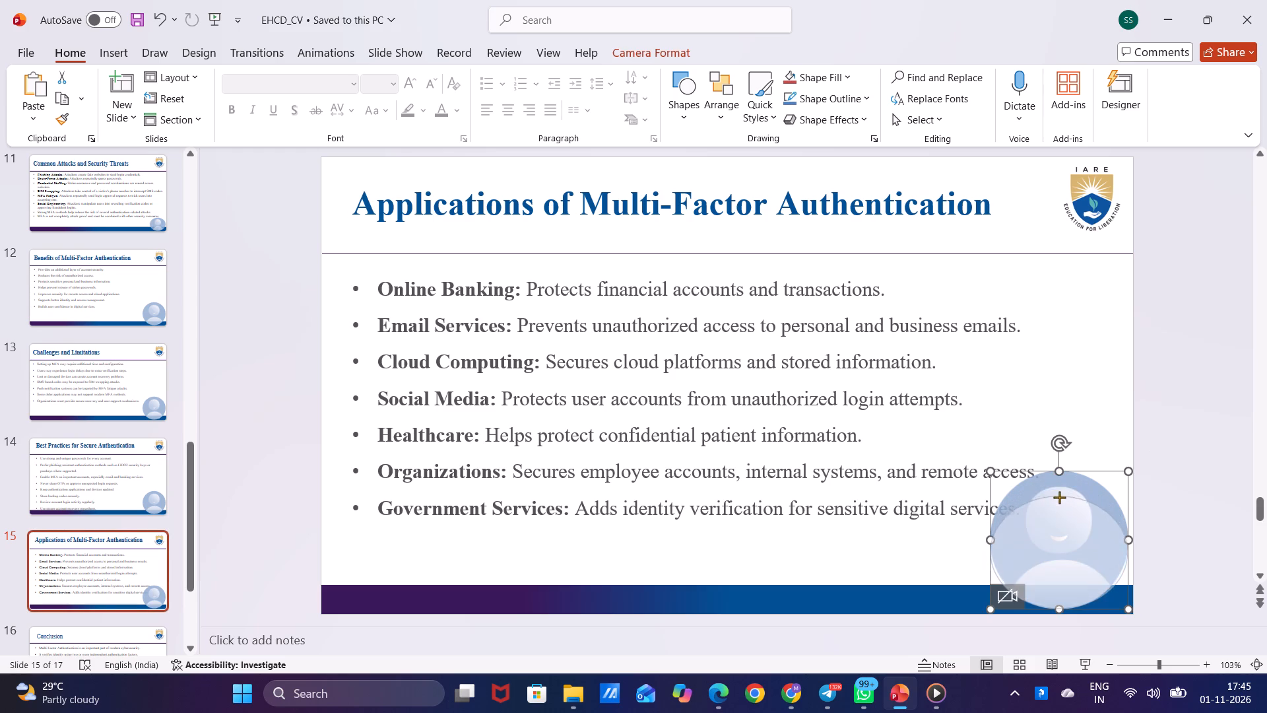
drag(1059, 497, 1060, 498)
drag(991, 555, 1020, 555)
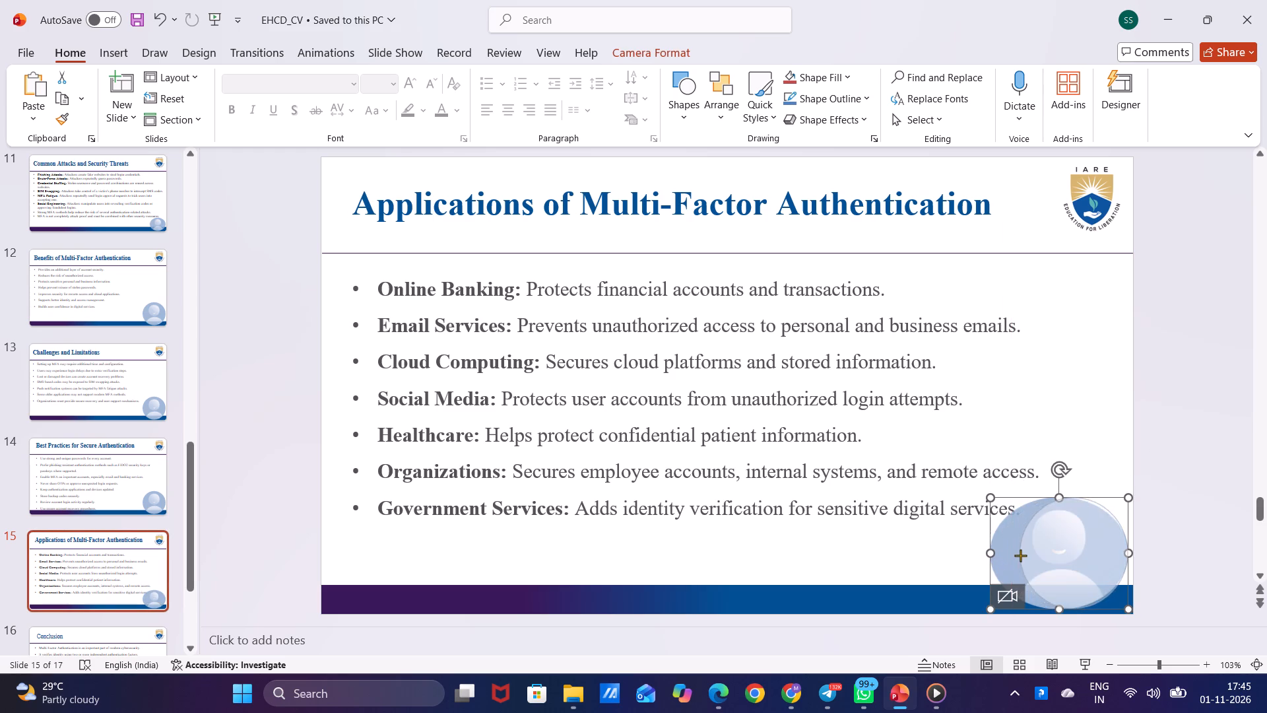
drag(1020, 555, 1020, 556)
On slide 16, Conclusion, shrink the cameo from its left, top and bottom edges and nudge it up between the last two bullets' text.
click(131, 575)
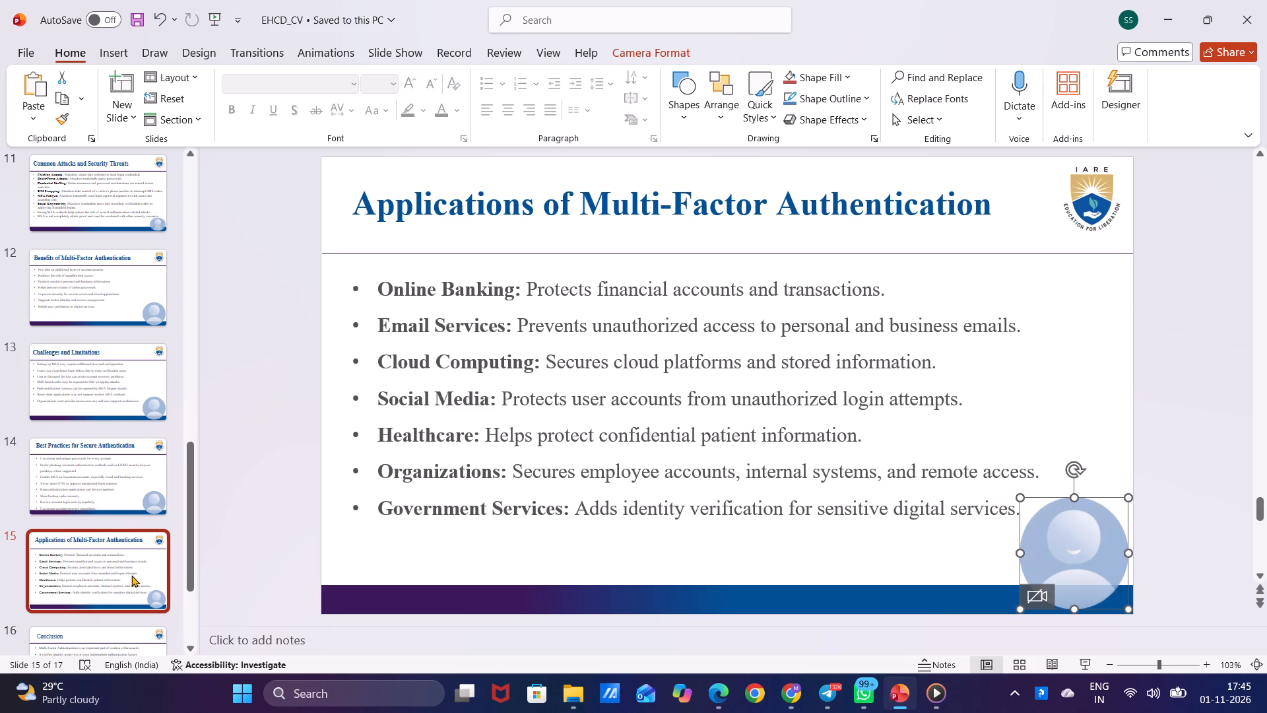
key(Down)
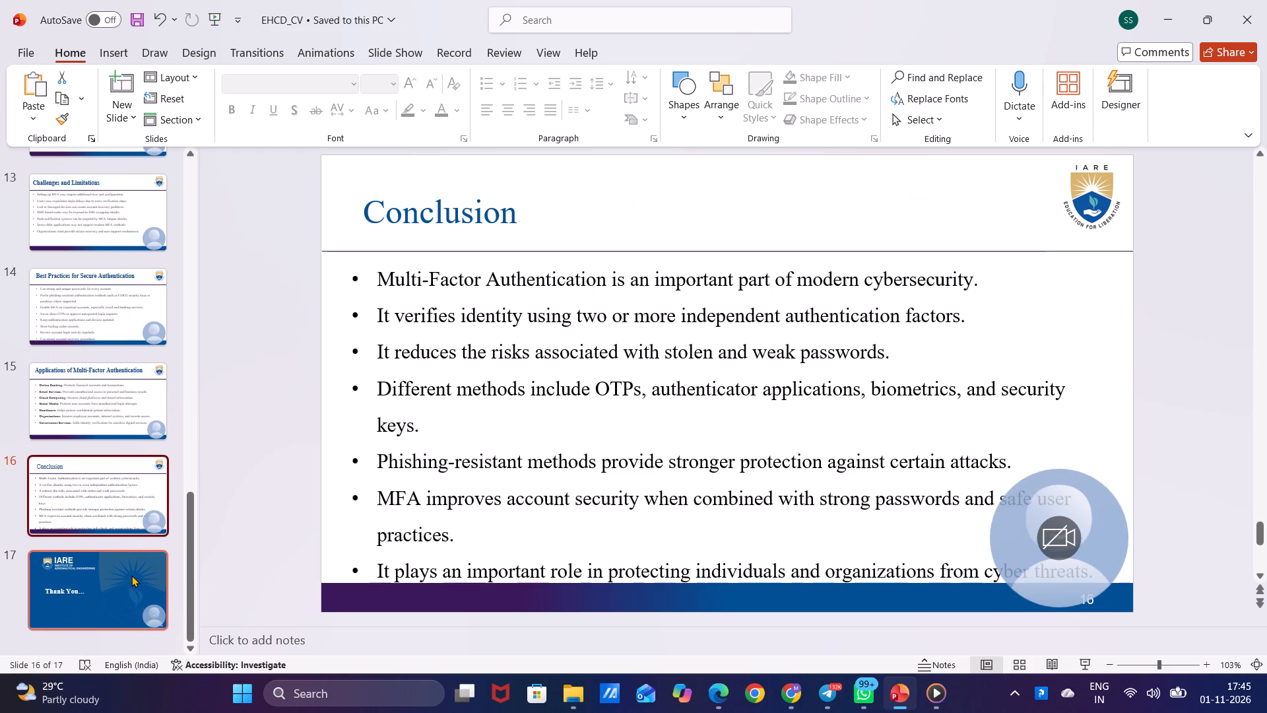
click(1066, 505)
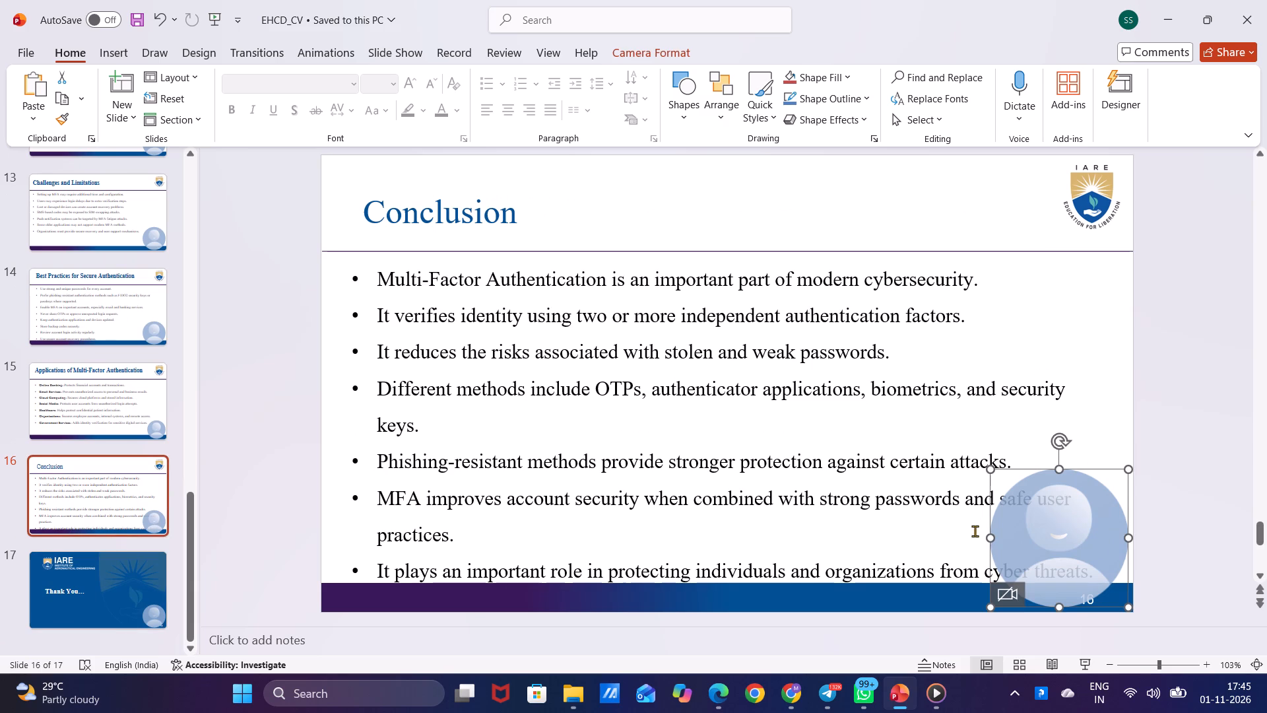
drag(989, 539, 1047, 547)
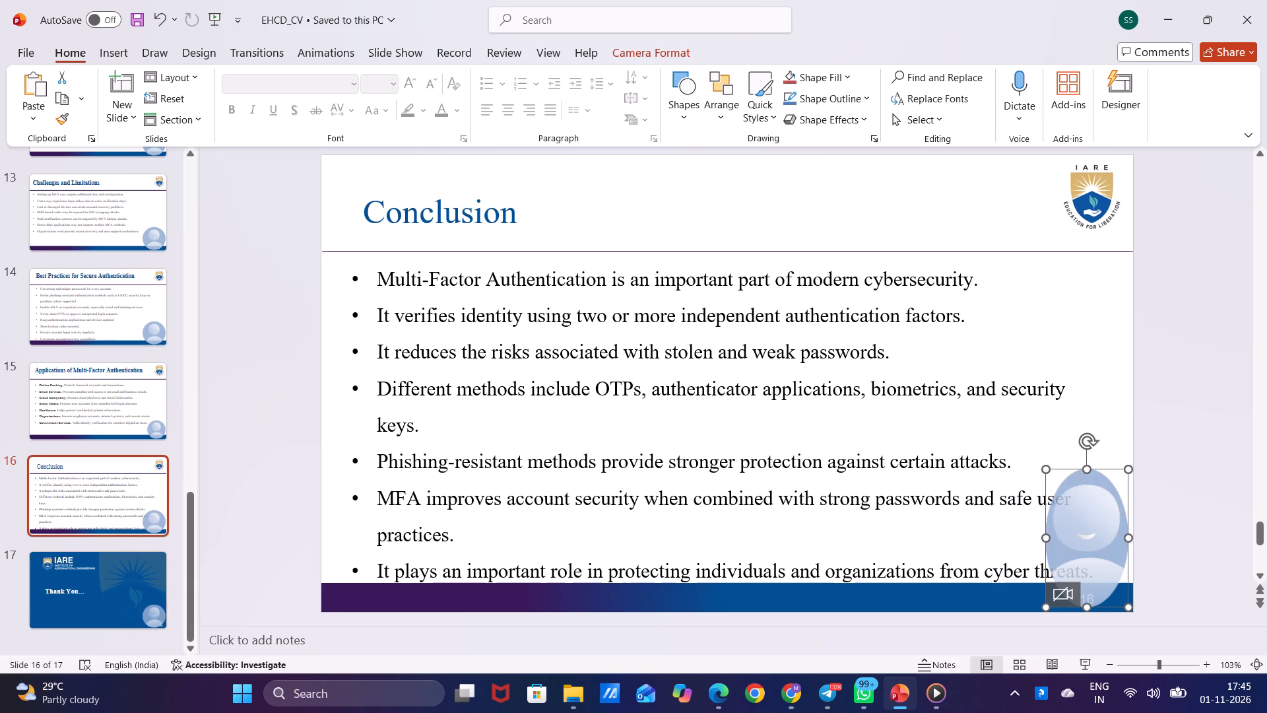
drag(1088, 467, 1088, 481)
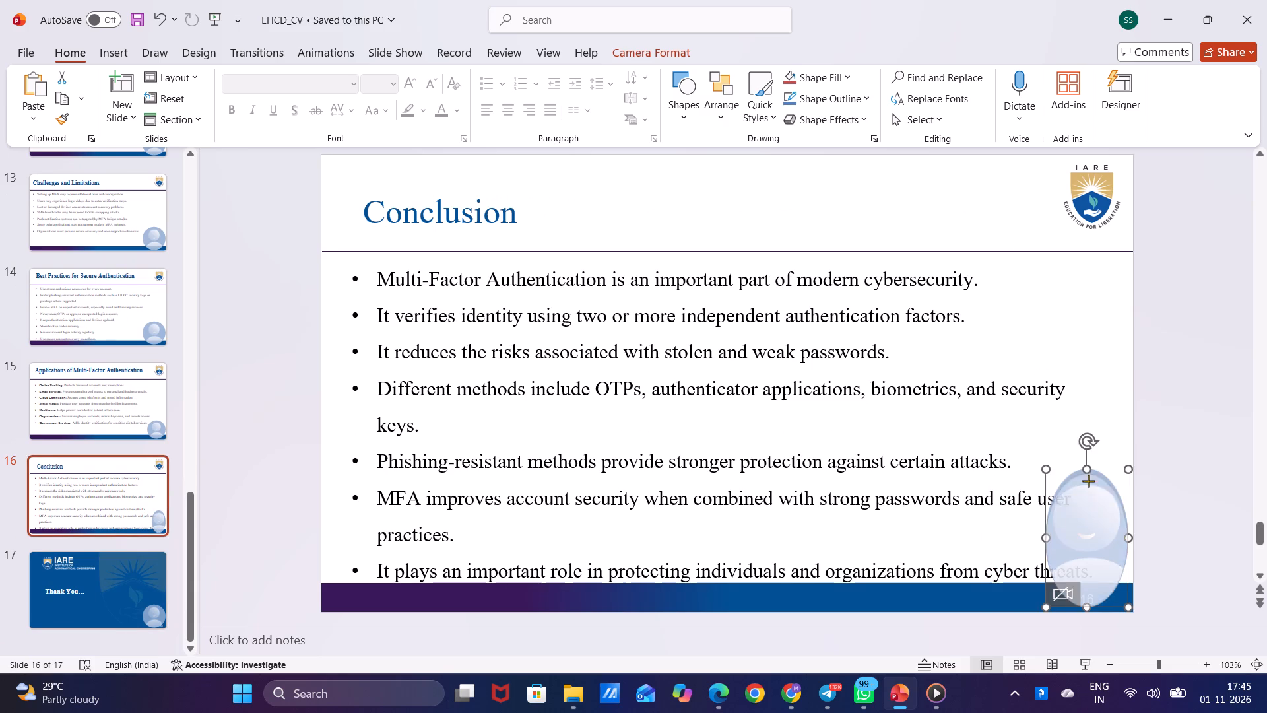
drag(1088, 481, 1091, 500)
drag(1086, 605, 1086, 596)
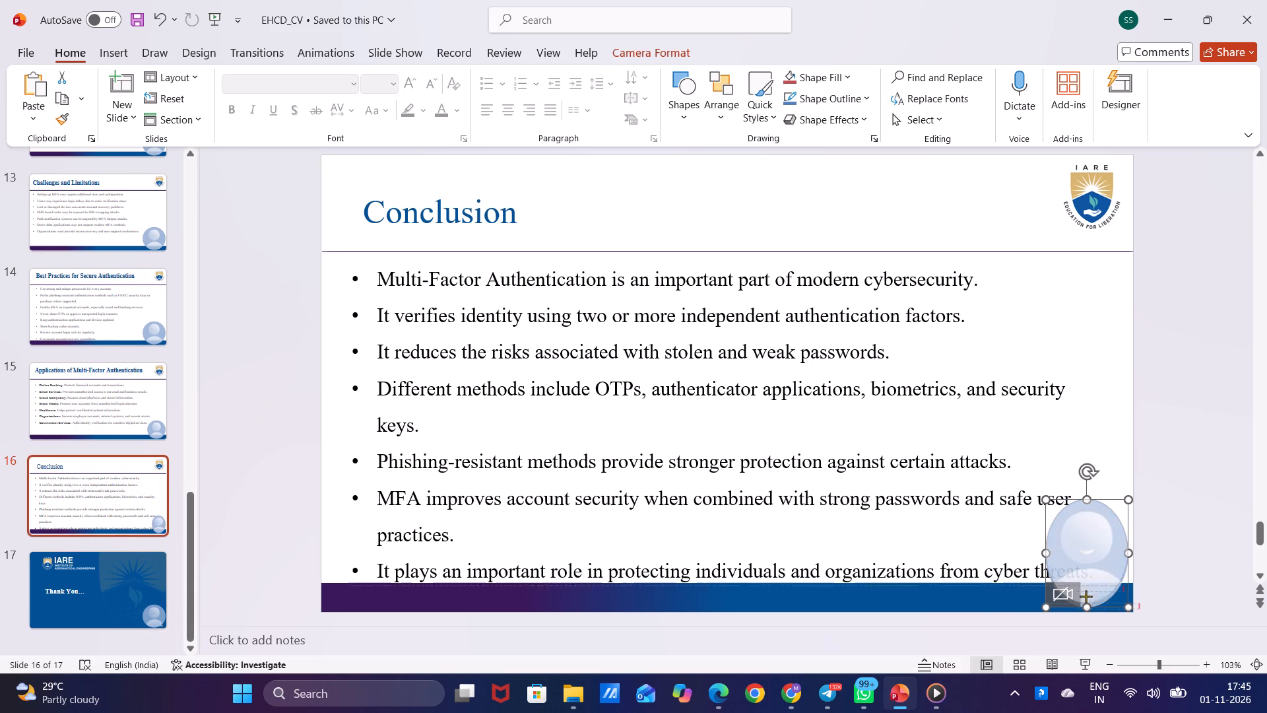
drag(1086, 596, 1083, 575)
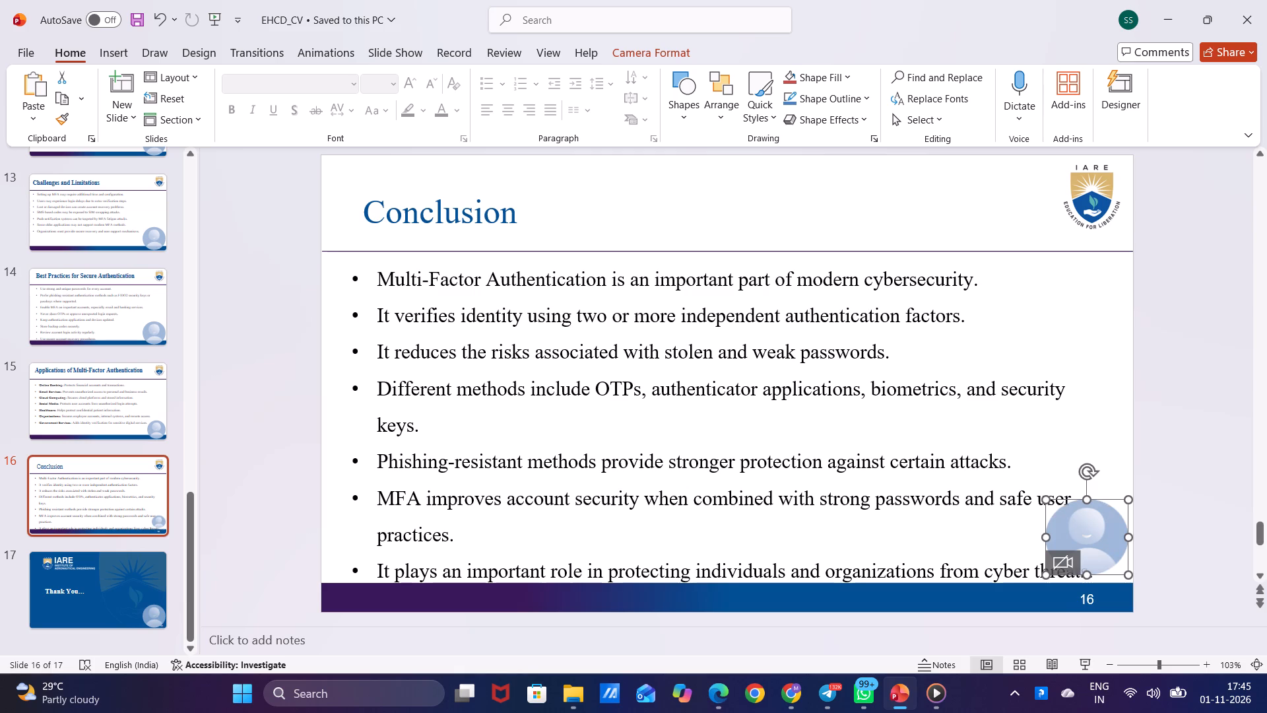
click(1104, 535)
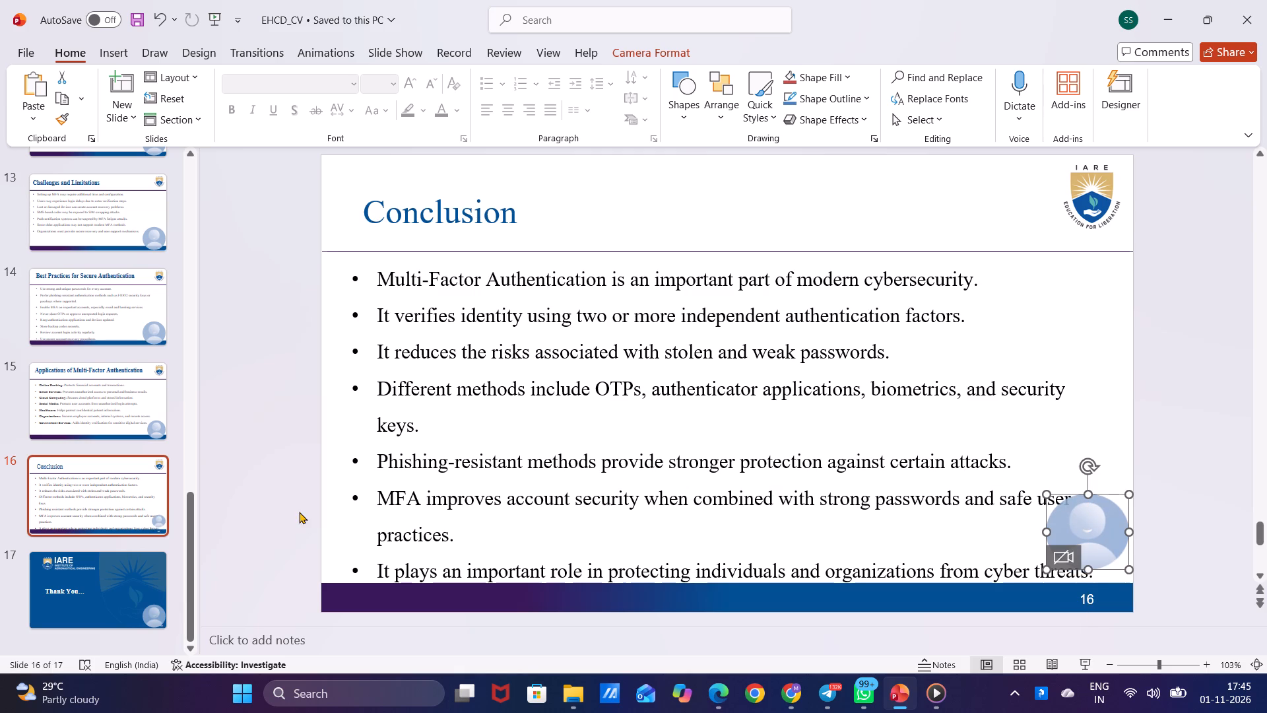
Start recording the presentation with the camera feed from the beginning, and advance to slide 2 after presenting the title slide.
click(137, 567)
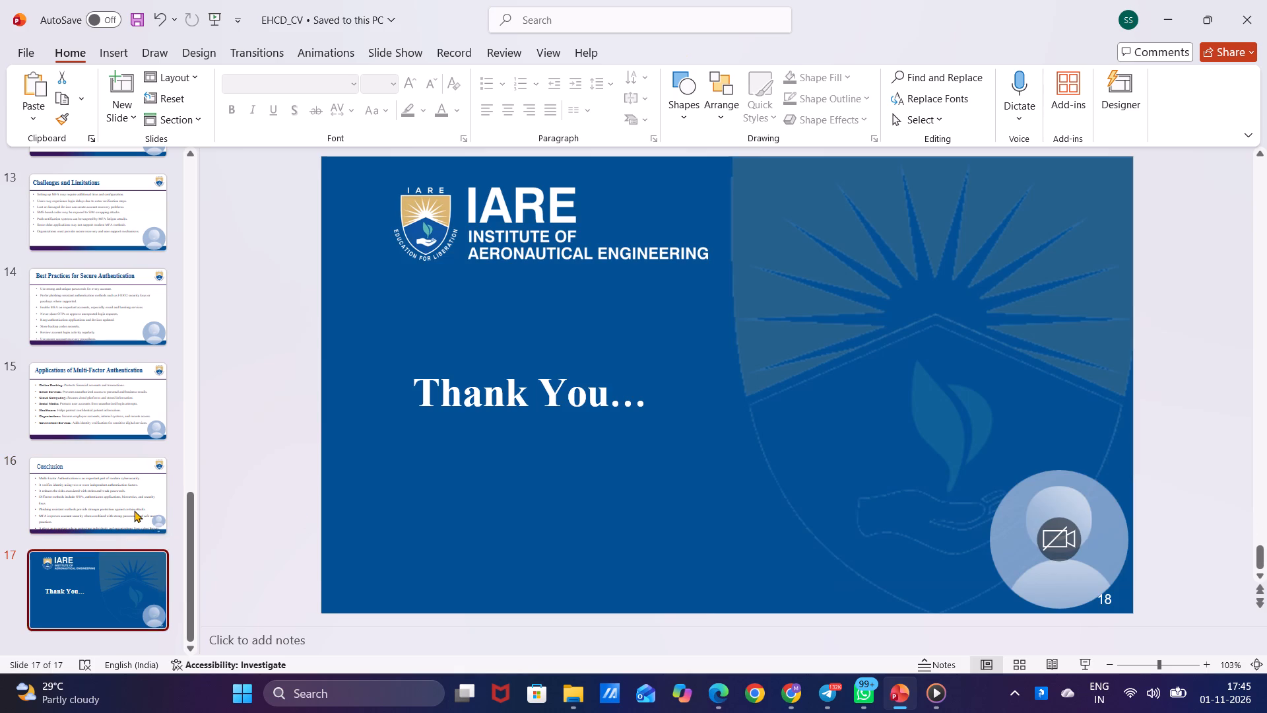
click(134, 510)
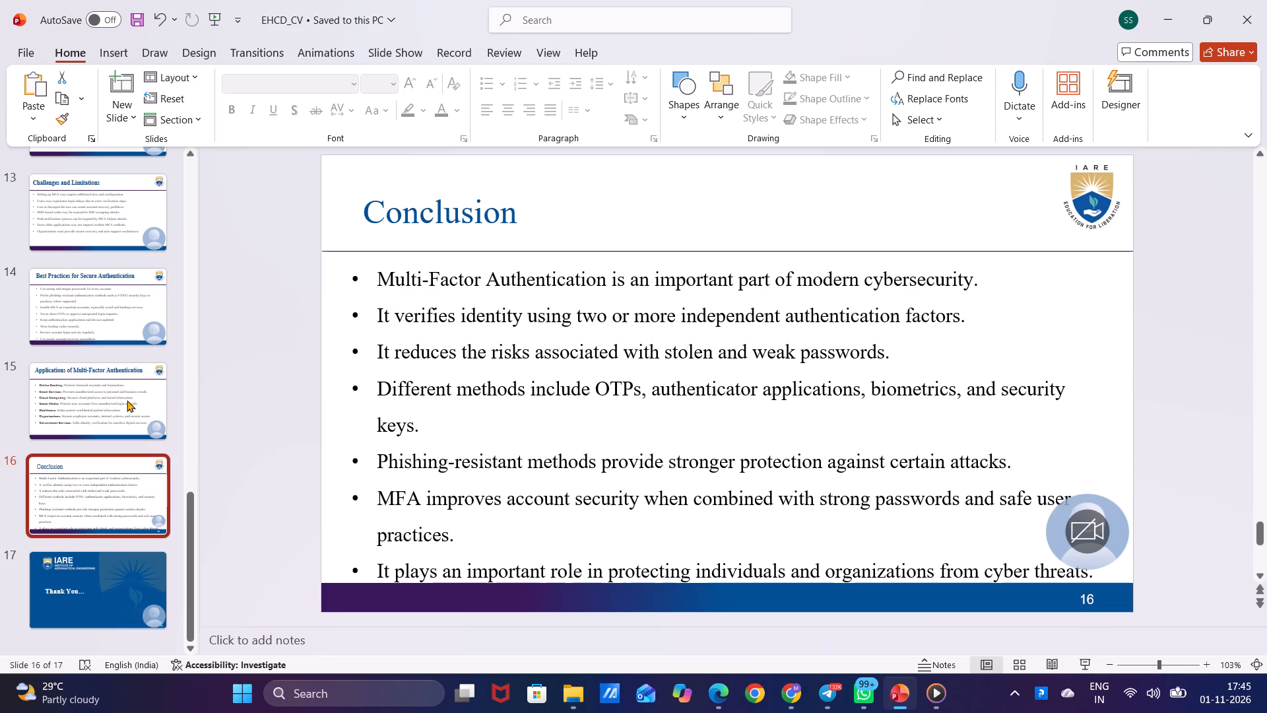
scroll(125, 353, up, 9)
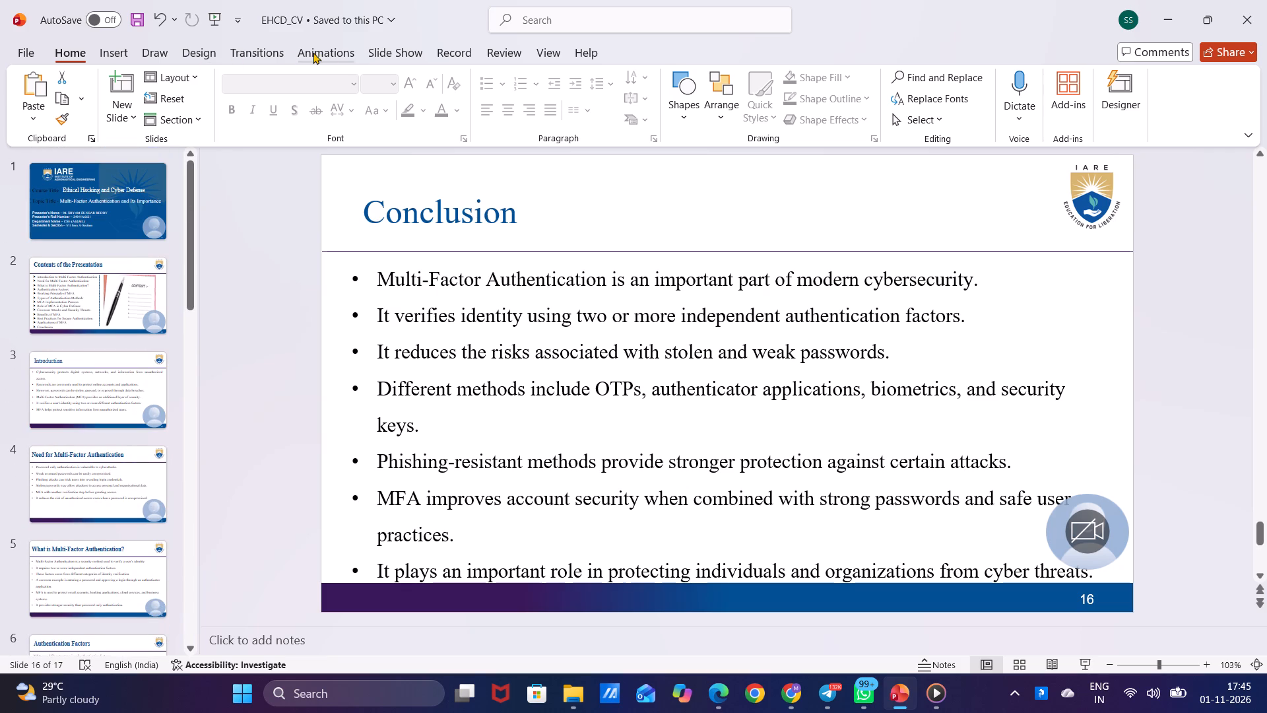
click(453, 55)
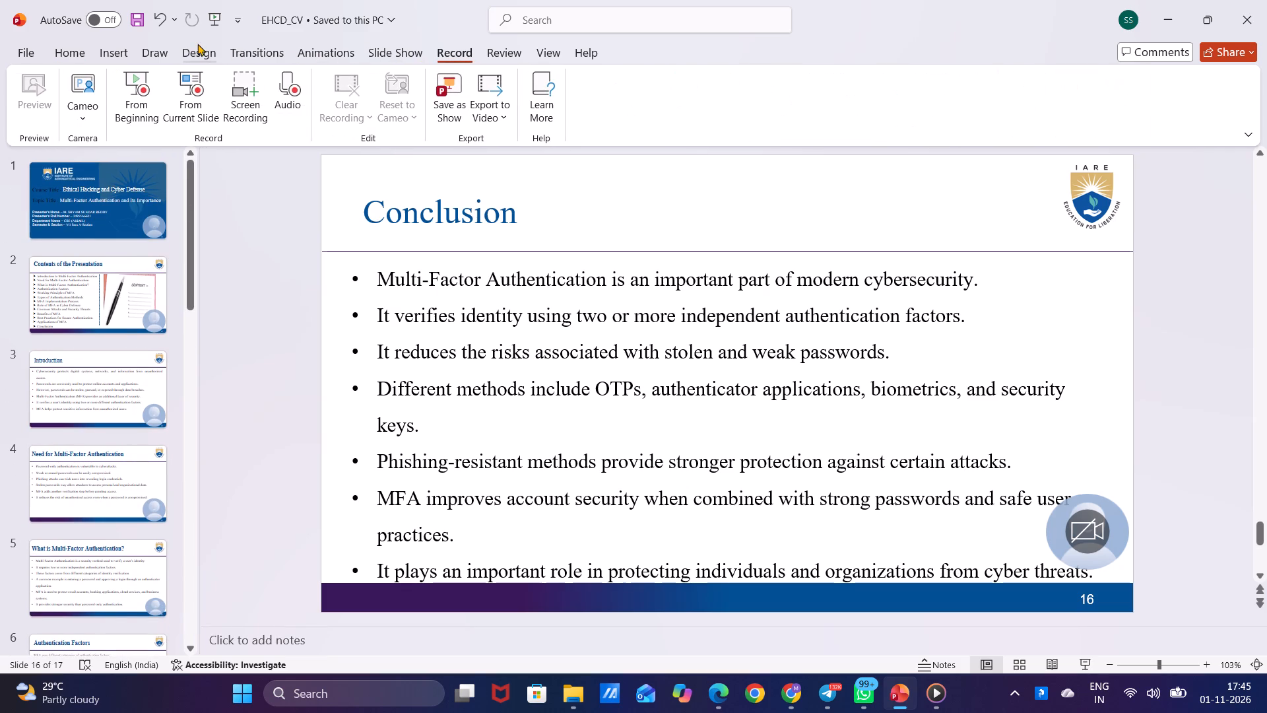
click(145, 107)
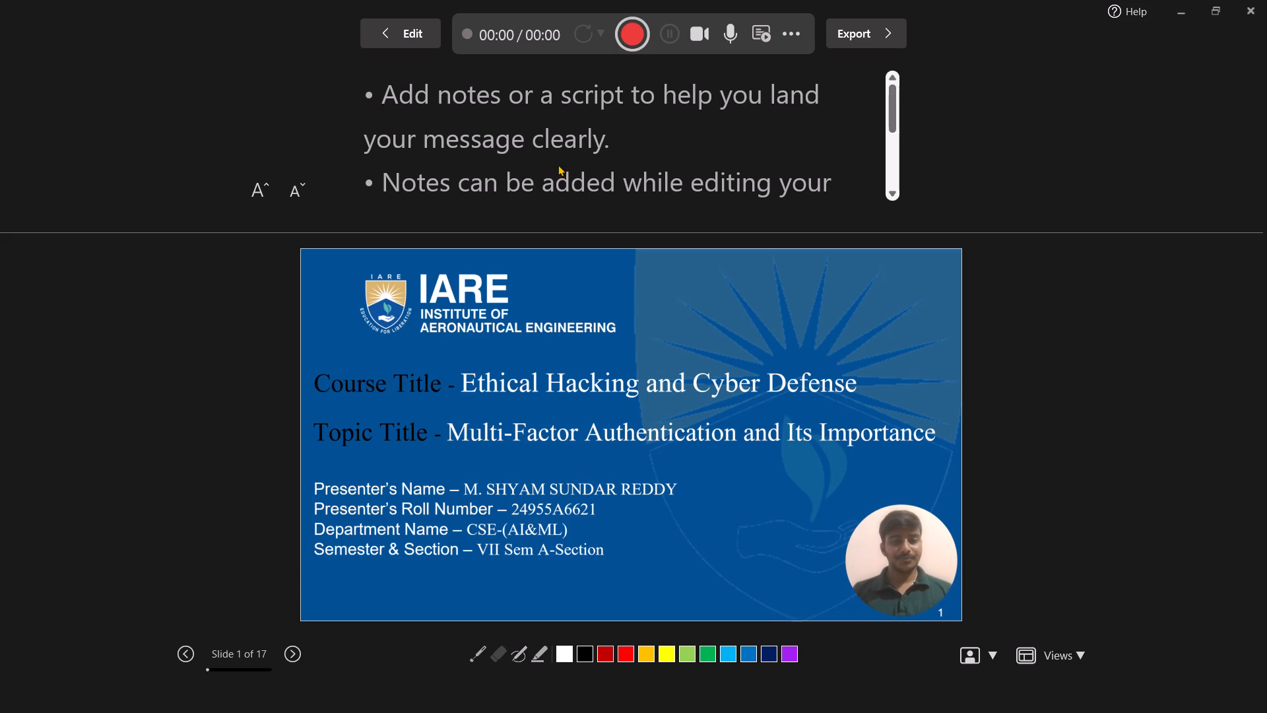
click(624, 39)
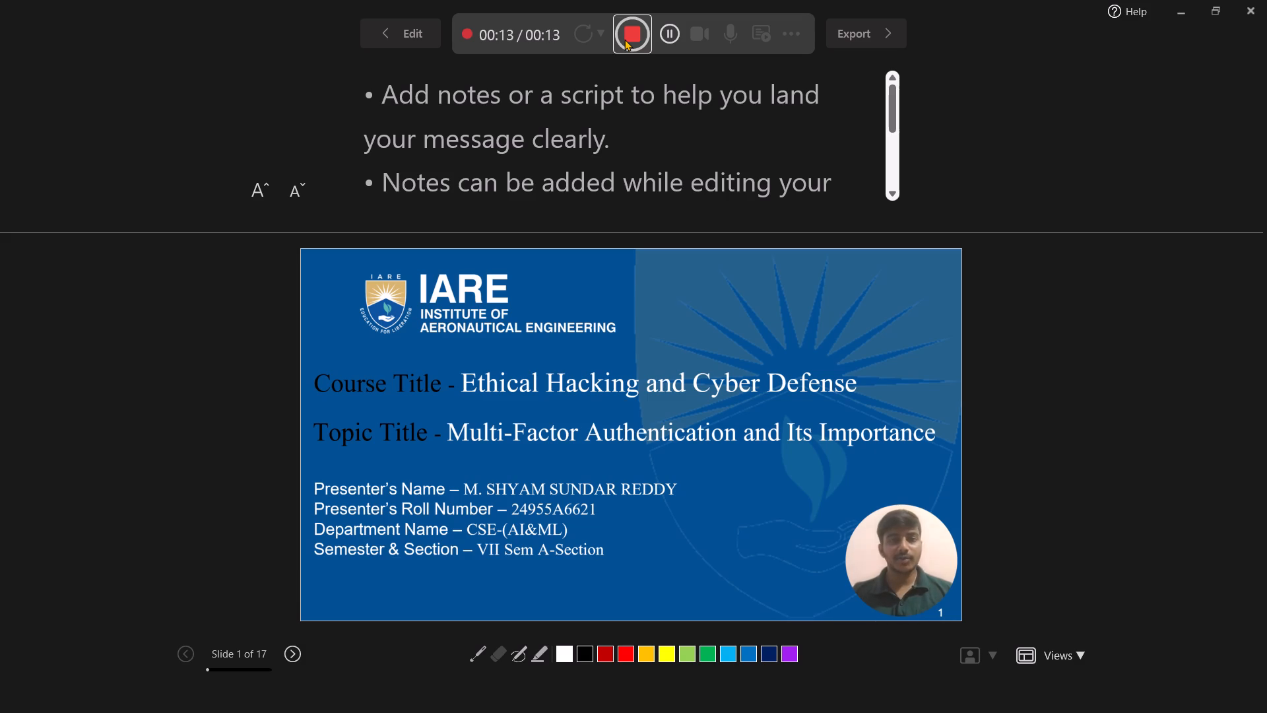
key(Right)
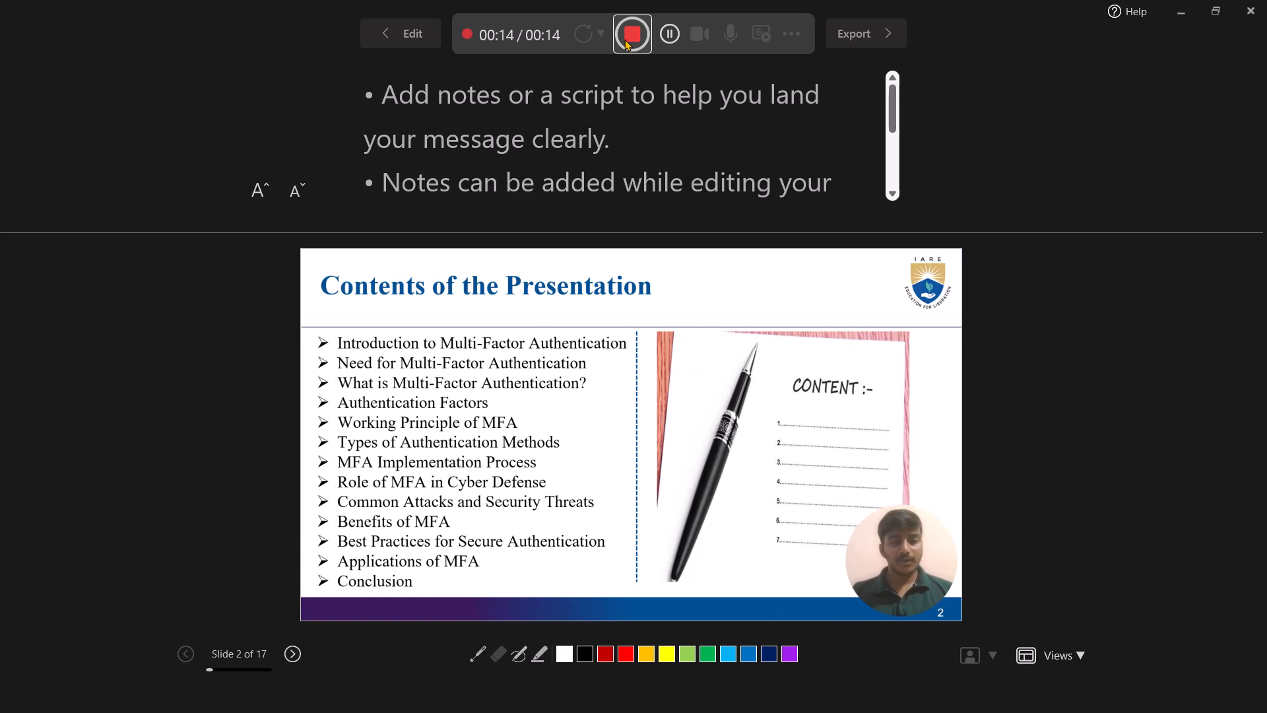
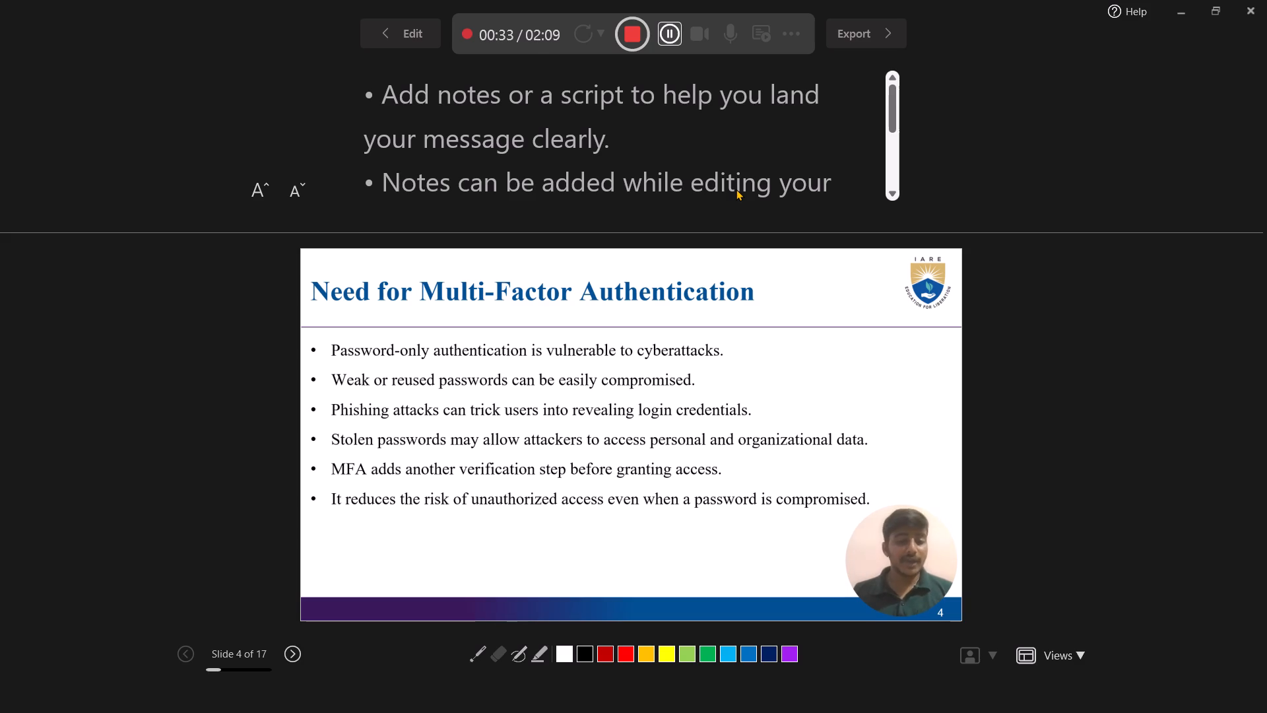
Pause the narrated recording on slide 4, Need for Multi-Factor Authentication.
click(736, 189)
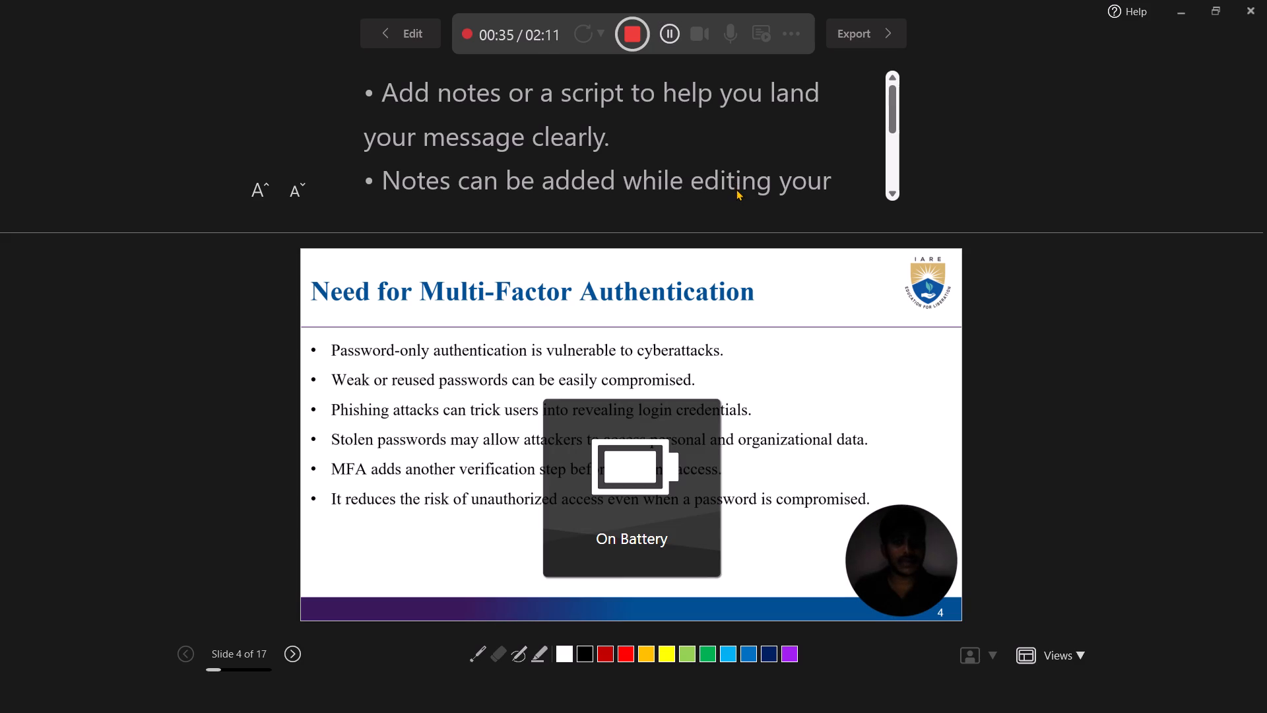
click(674, 34)
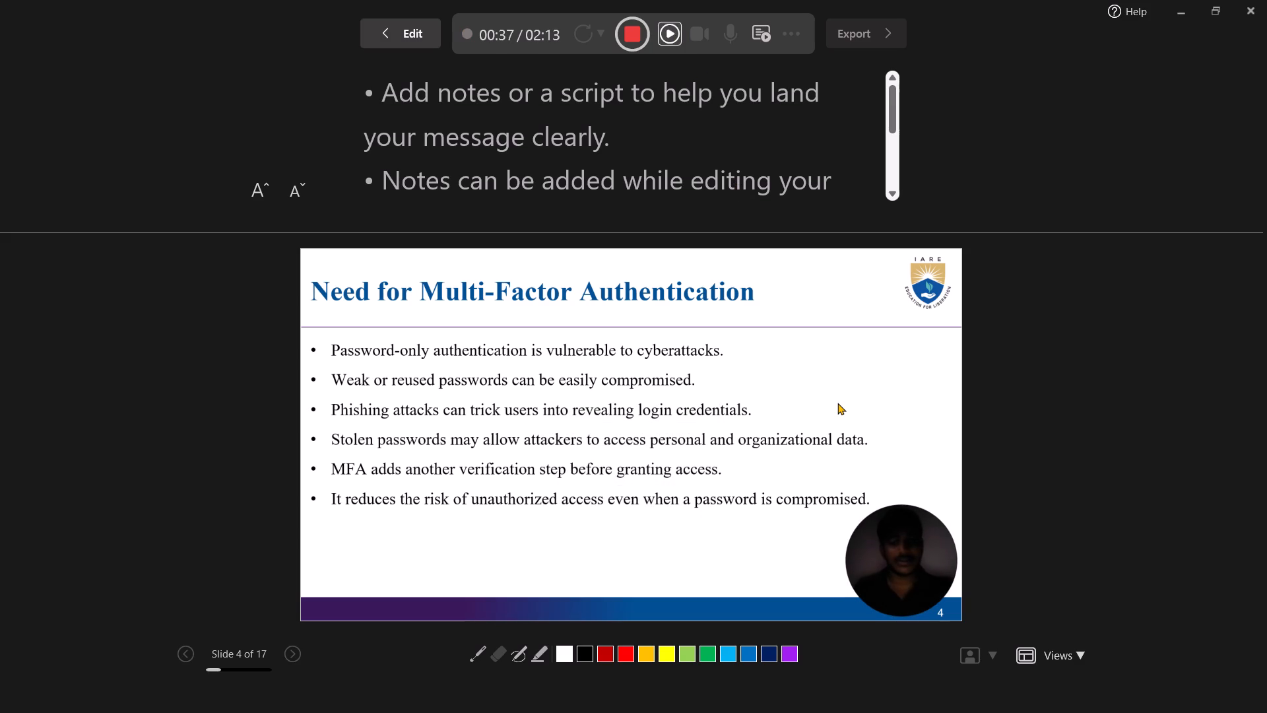
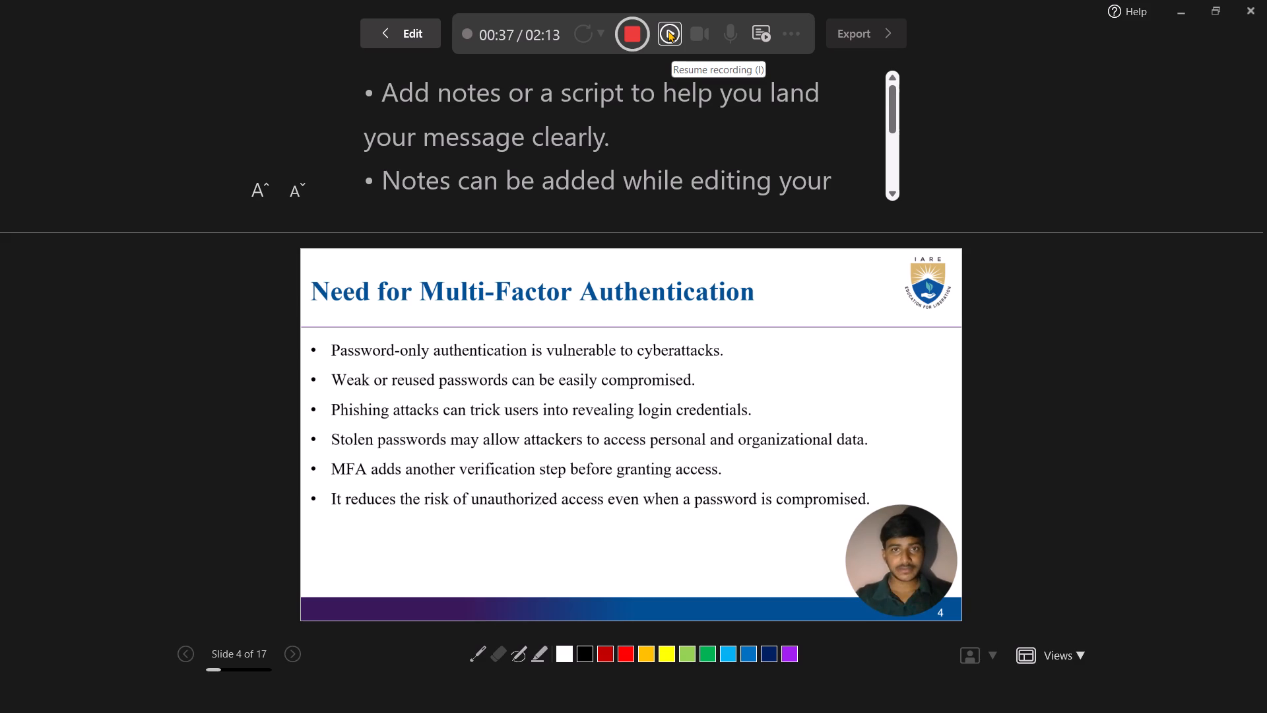
Resume the narrated recording on slide 4 and, once it is narrated, advance to slide 5, What is Multi-Factor Authentication?
click(668, 30)
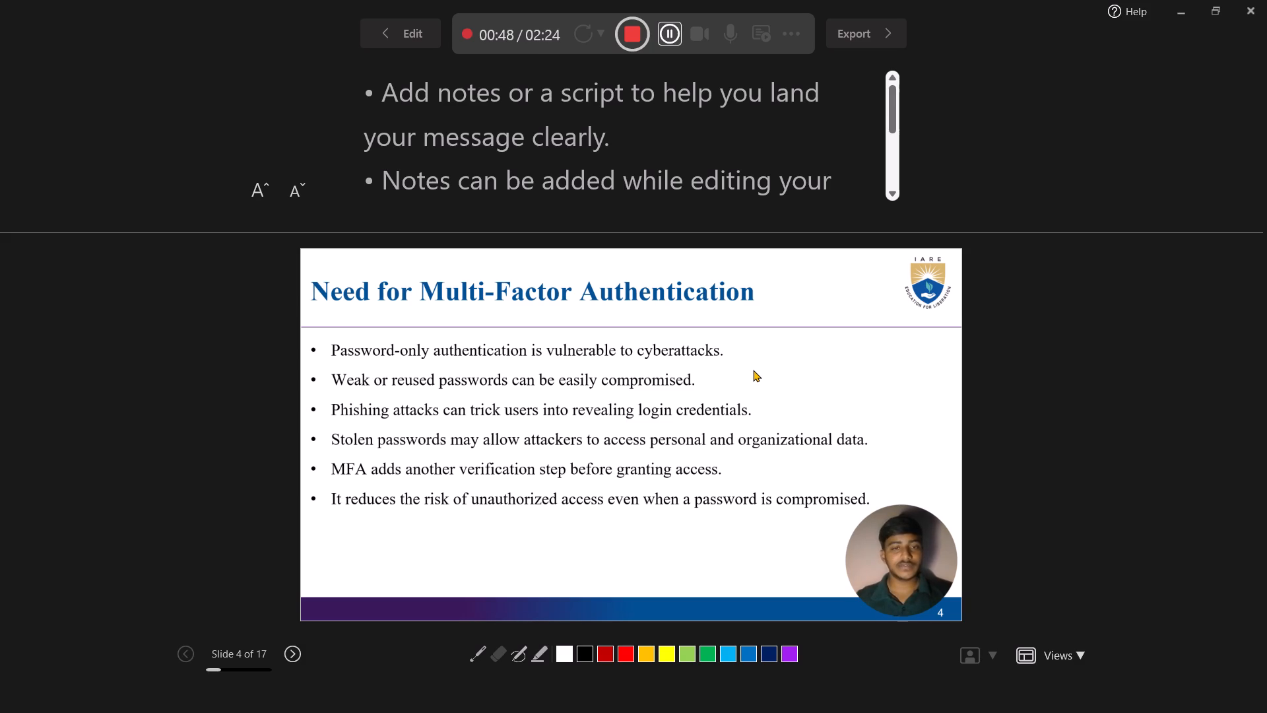
key(Right)
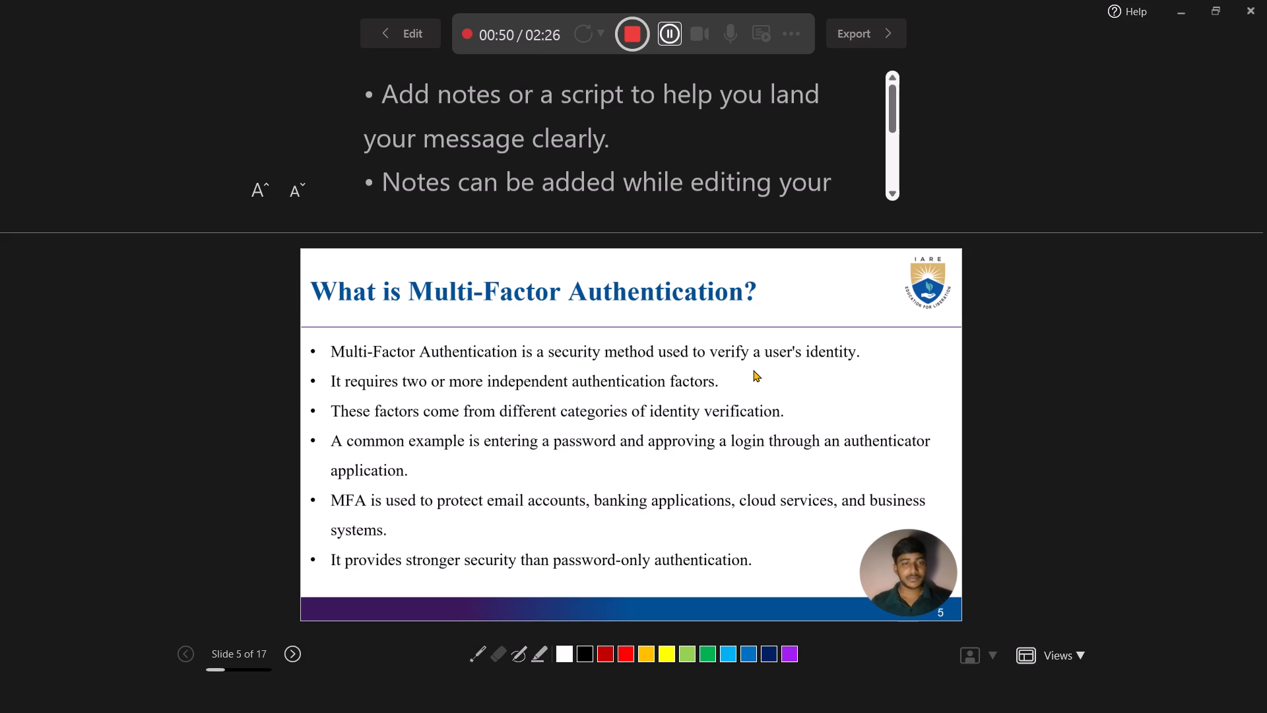
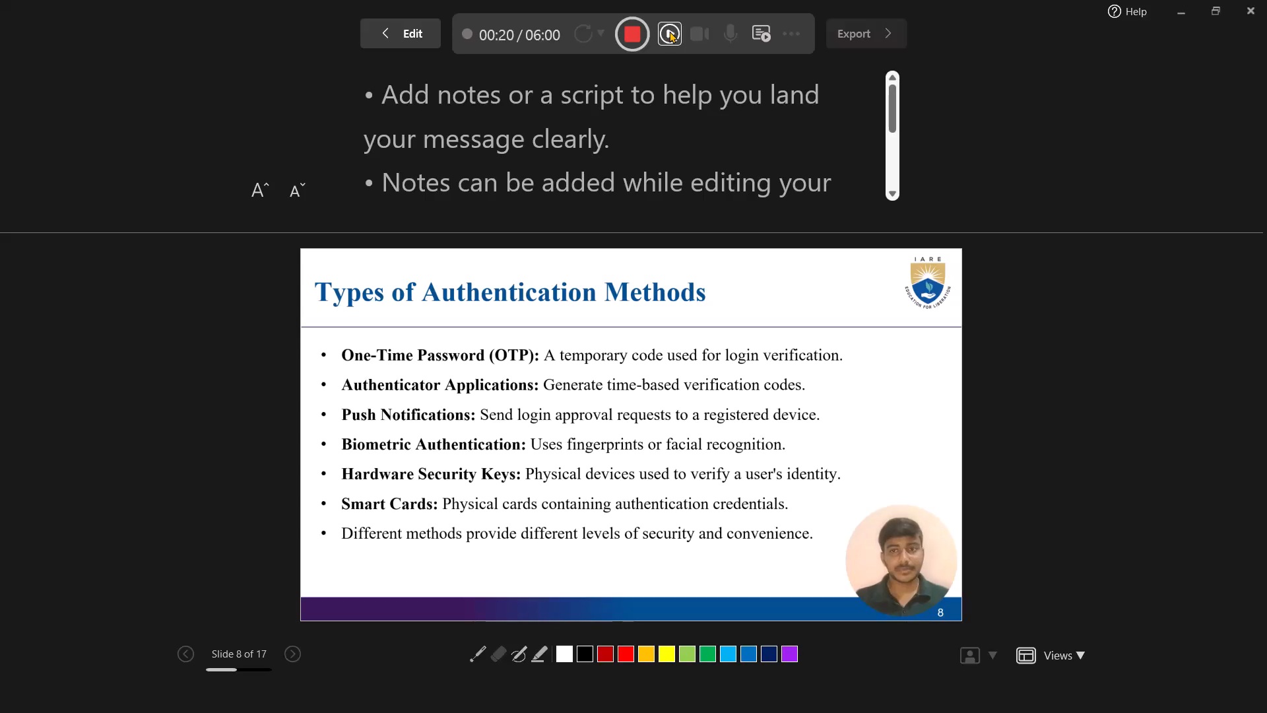
Resume the paused narrated recording on slide 8, Types of Authentication Methods.
click(669, 31)
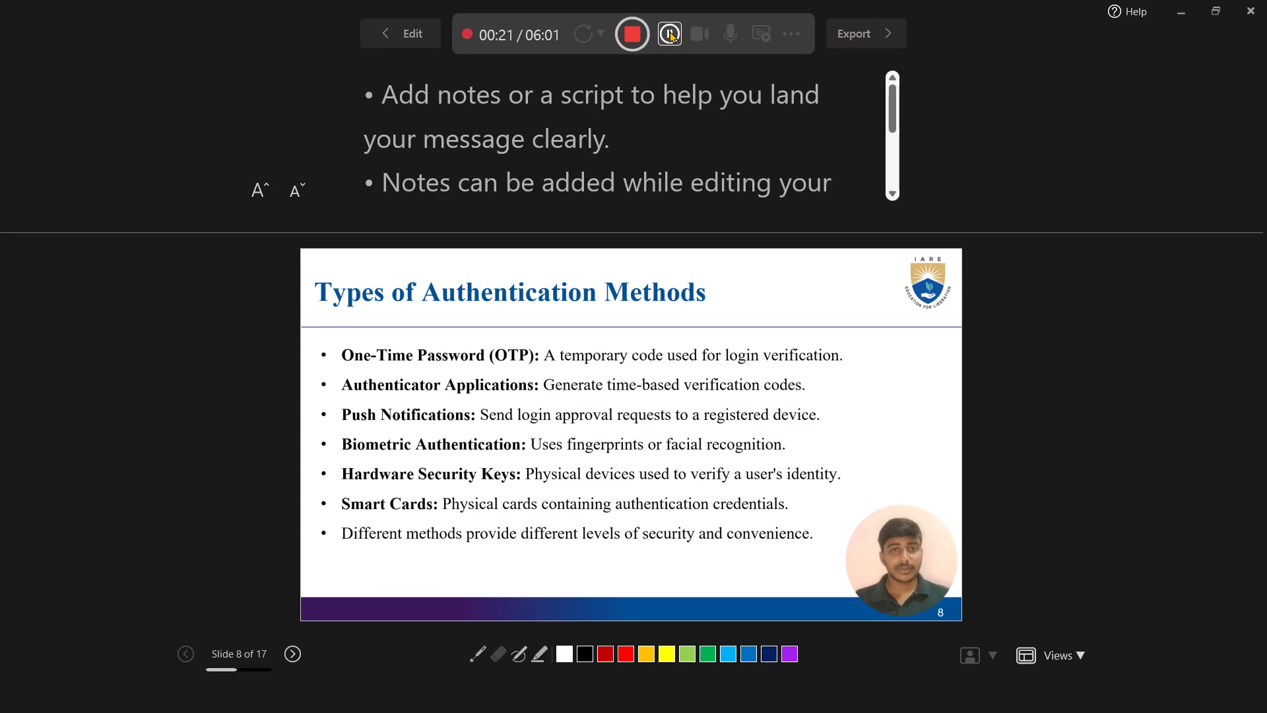
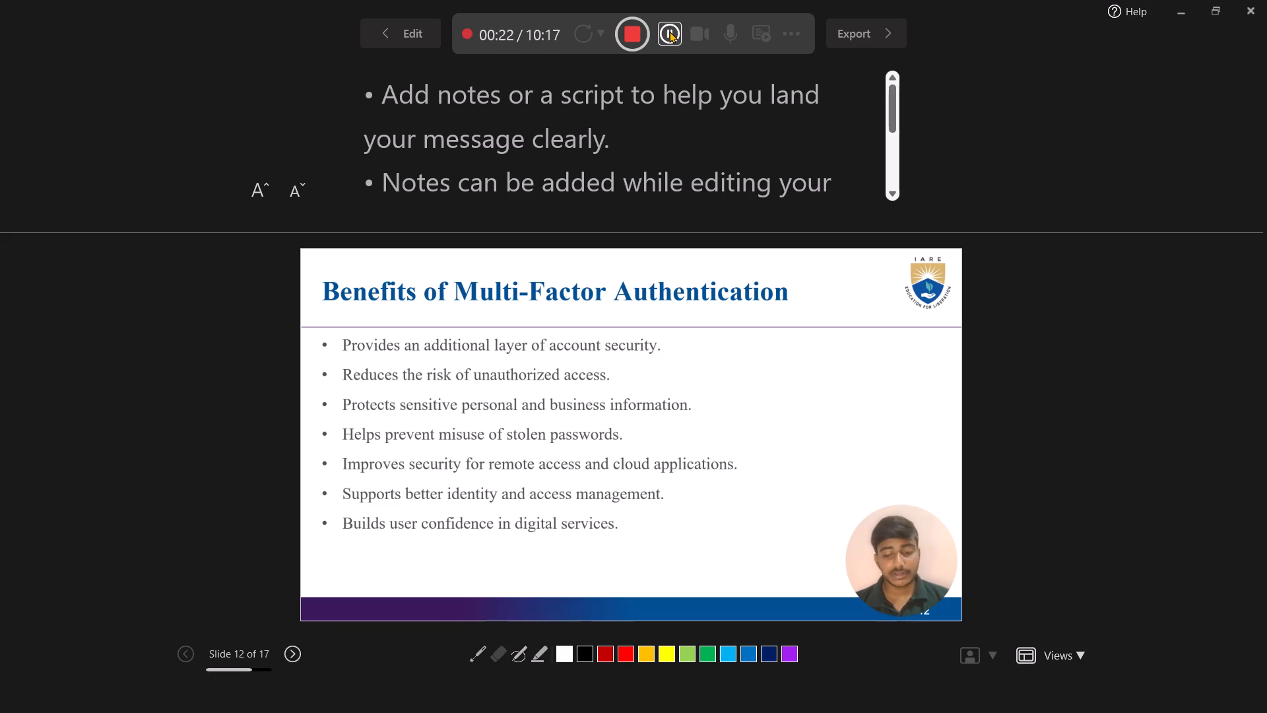
Advance the narrated recording from slide 12, Benefits of Multi-Factor Authentication, through slide 13, Challenges and Limitations, to slide 14.
key(Right)
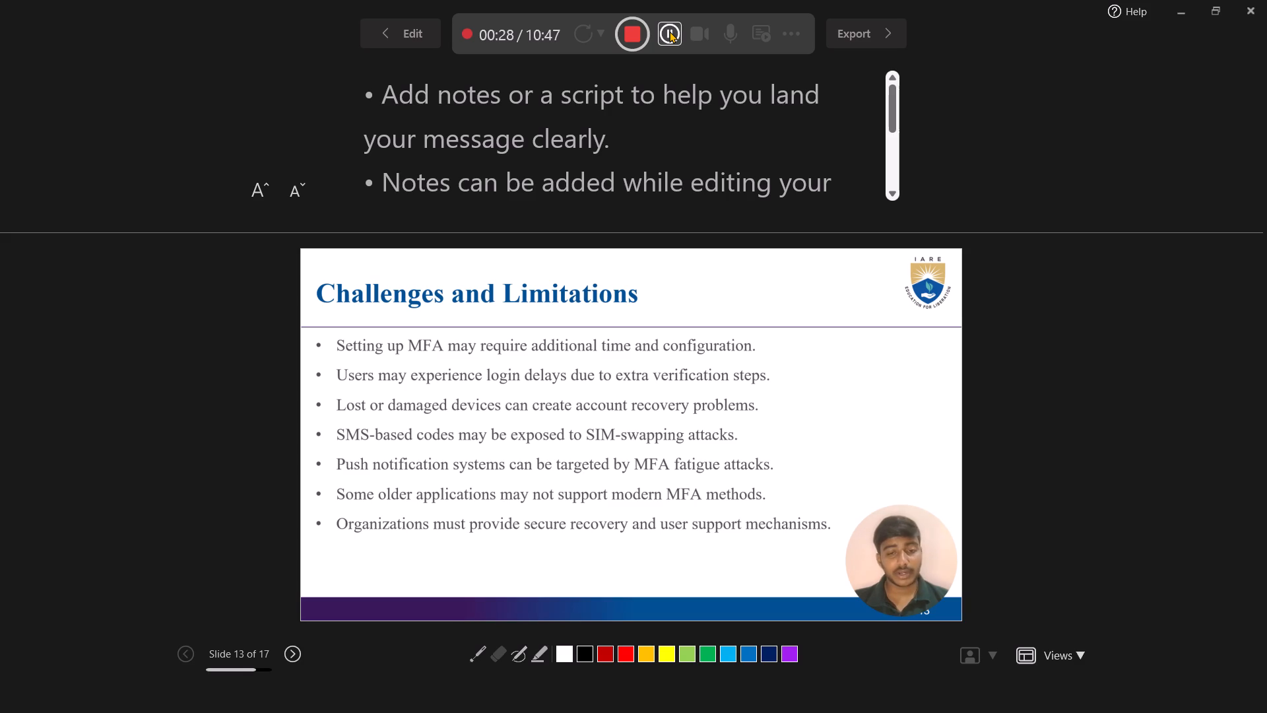
key(Right)
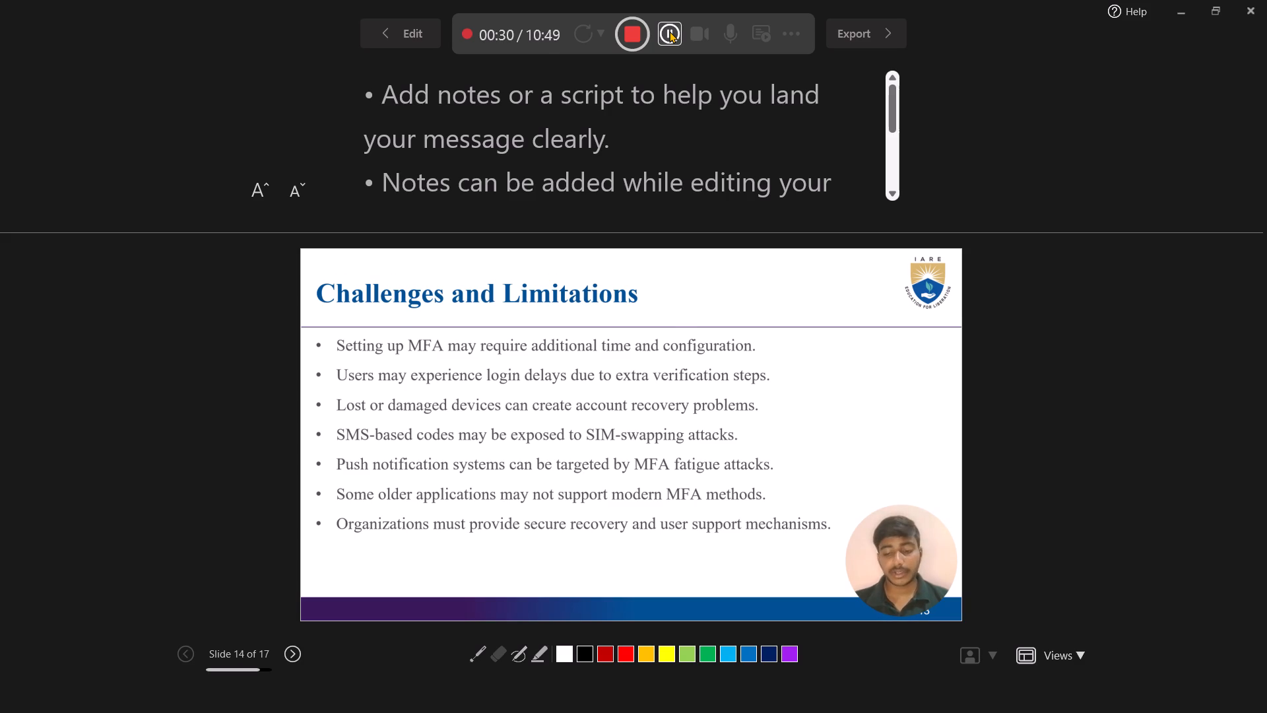
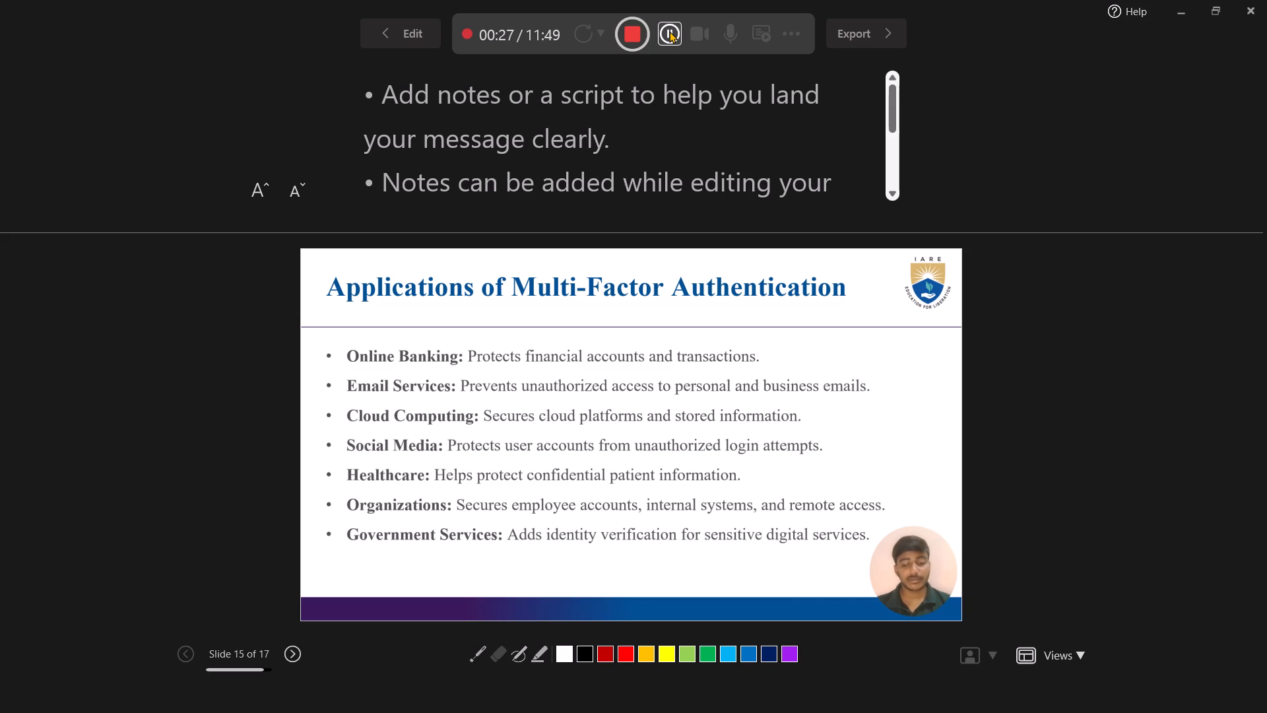
Advance the narrated recording from slide 15, Applications of Multi-Factor Authentication, to slide 16, Conclusion.
key(Right)
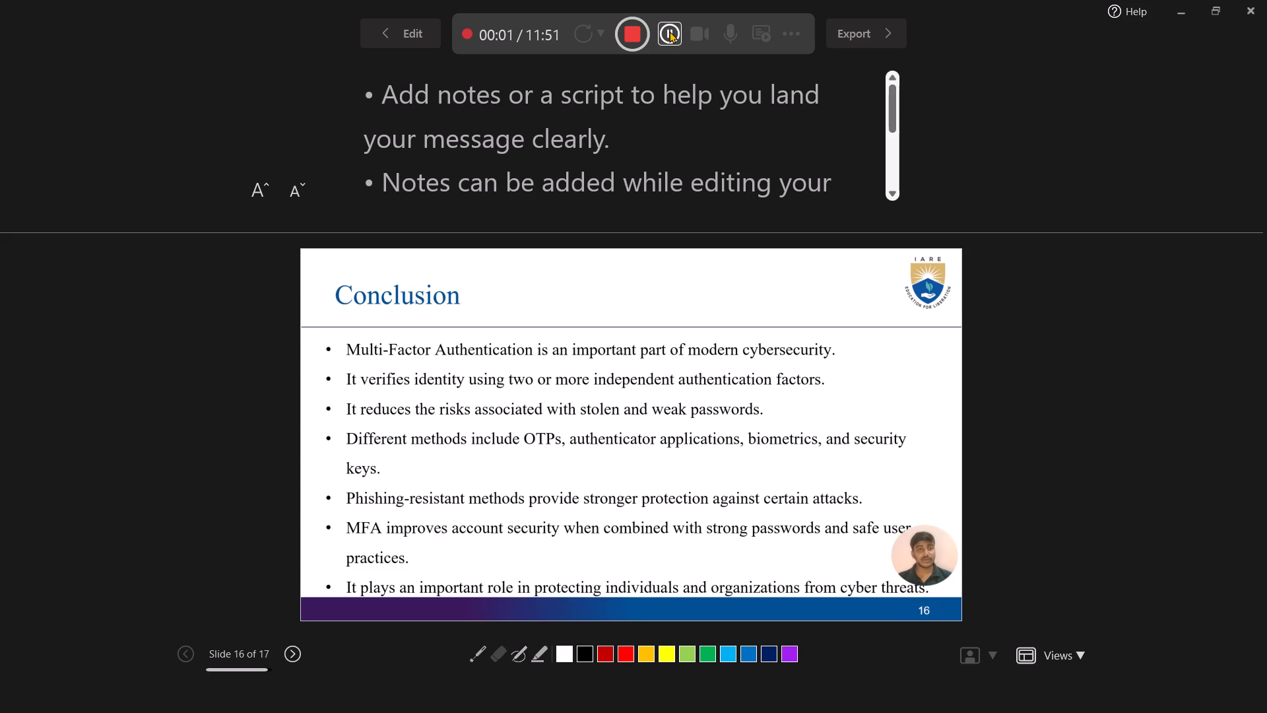
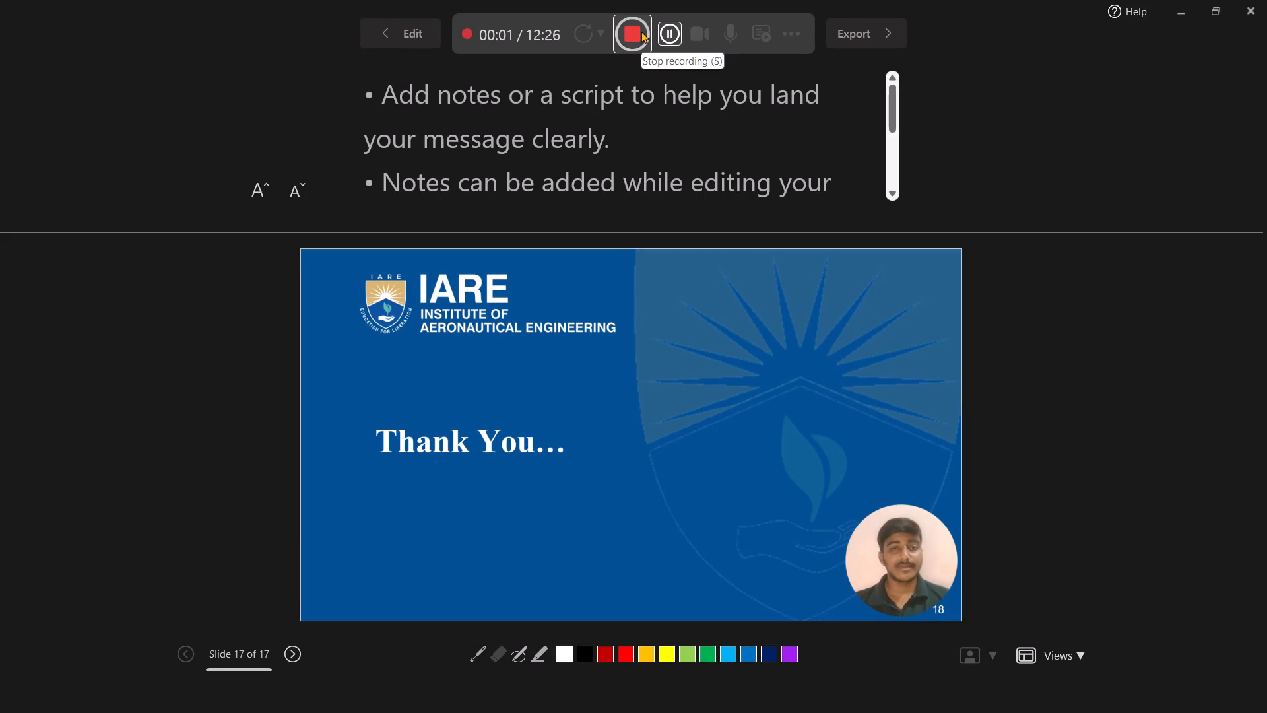
Stop the narrated recording on the closing Thank You slide, slide 17 of 17.
click(641, 31)
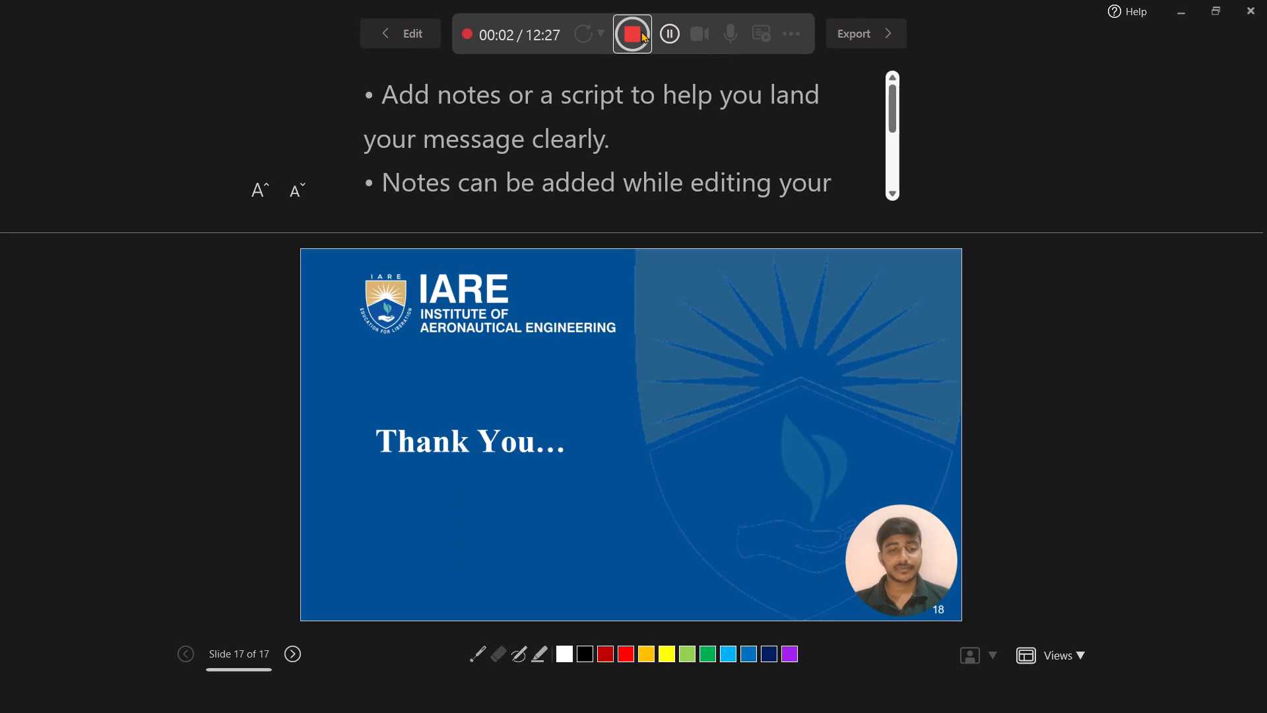
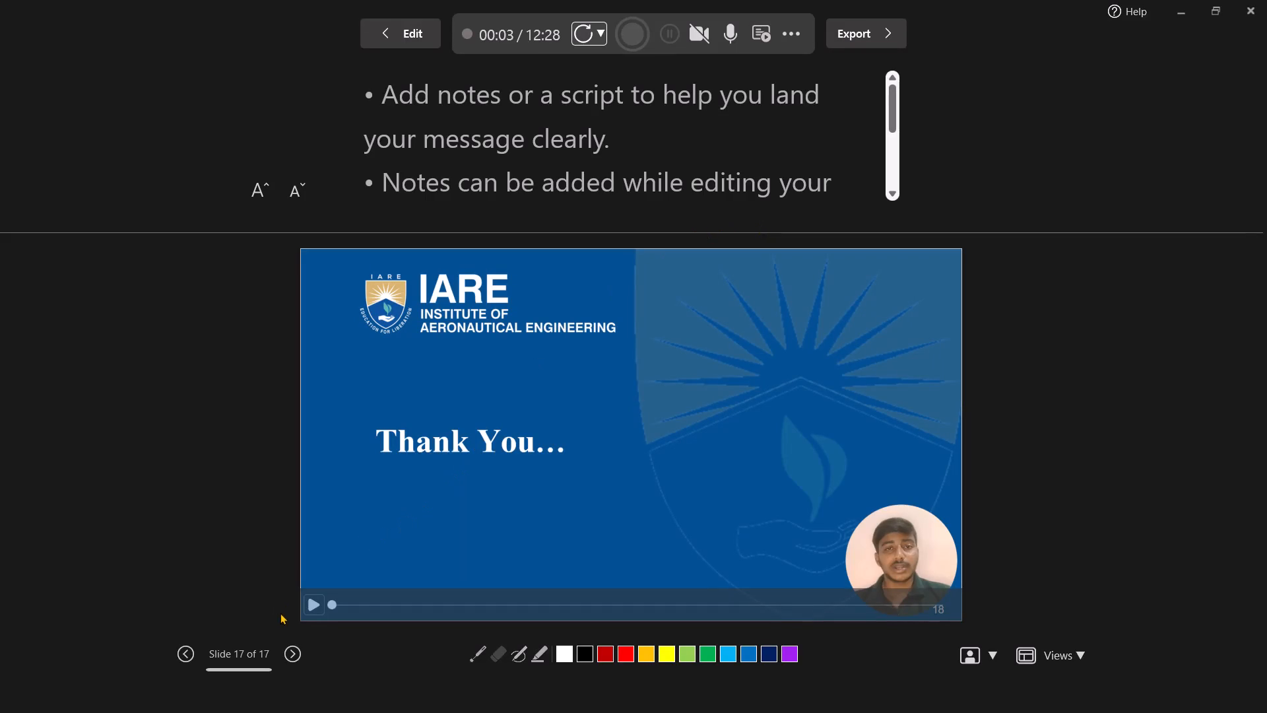
Export the recorded presentation as the MPEG-4 video EHCD_CV in the Downloads folder, and return to the slide editing view.
click(308, 607)
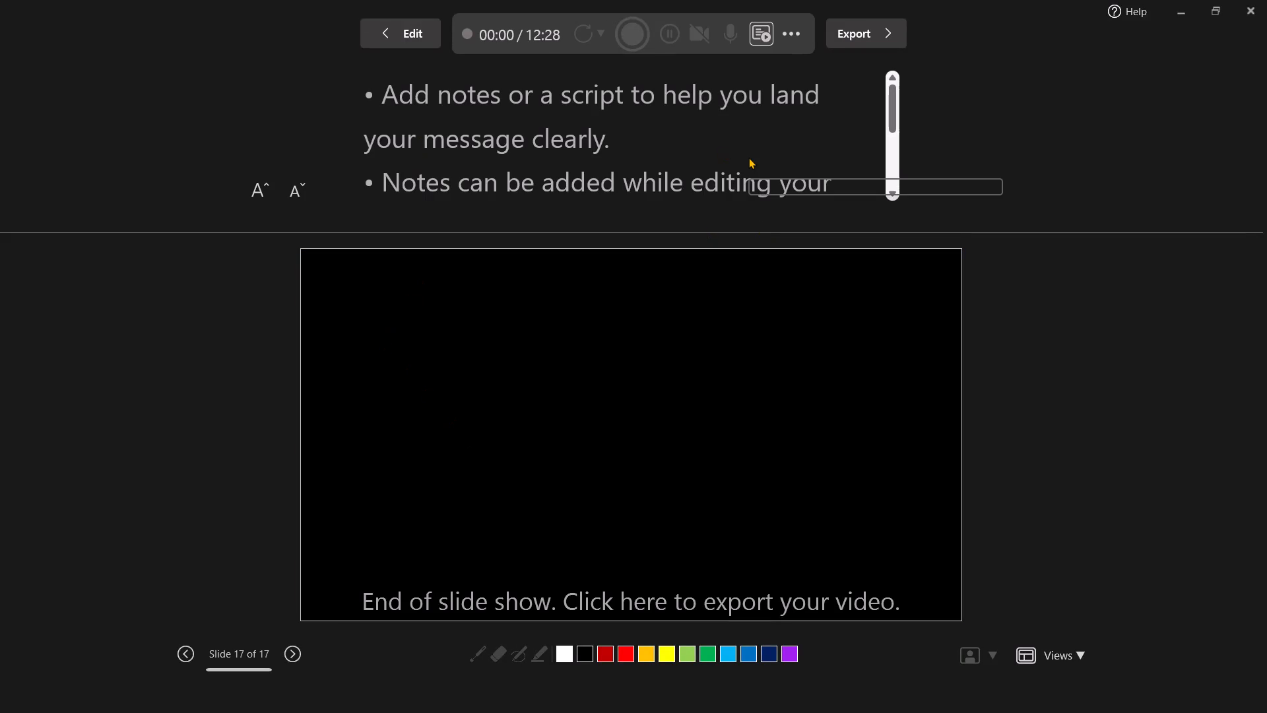
click(870, 39)
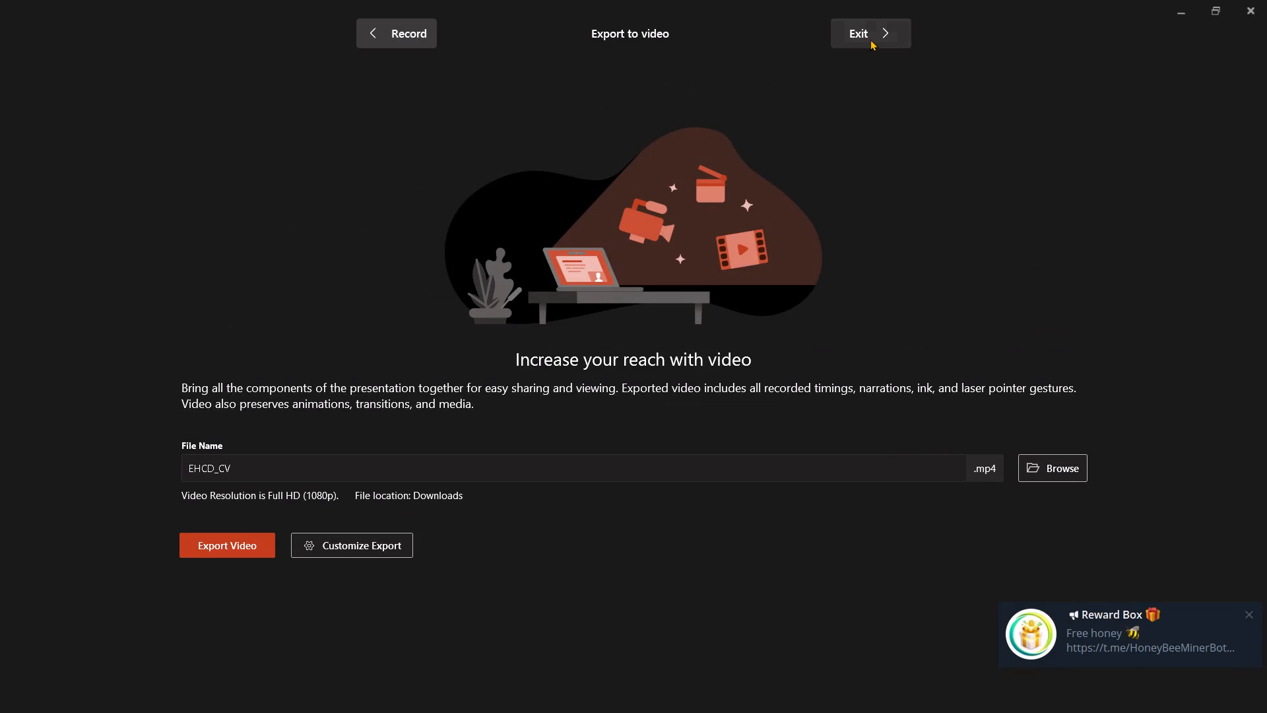
click(1071, 471)
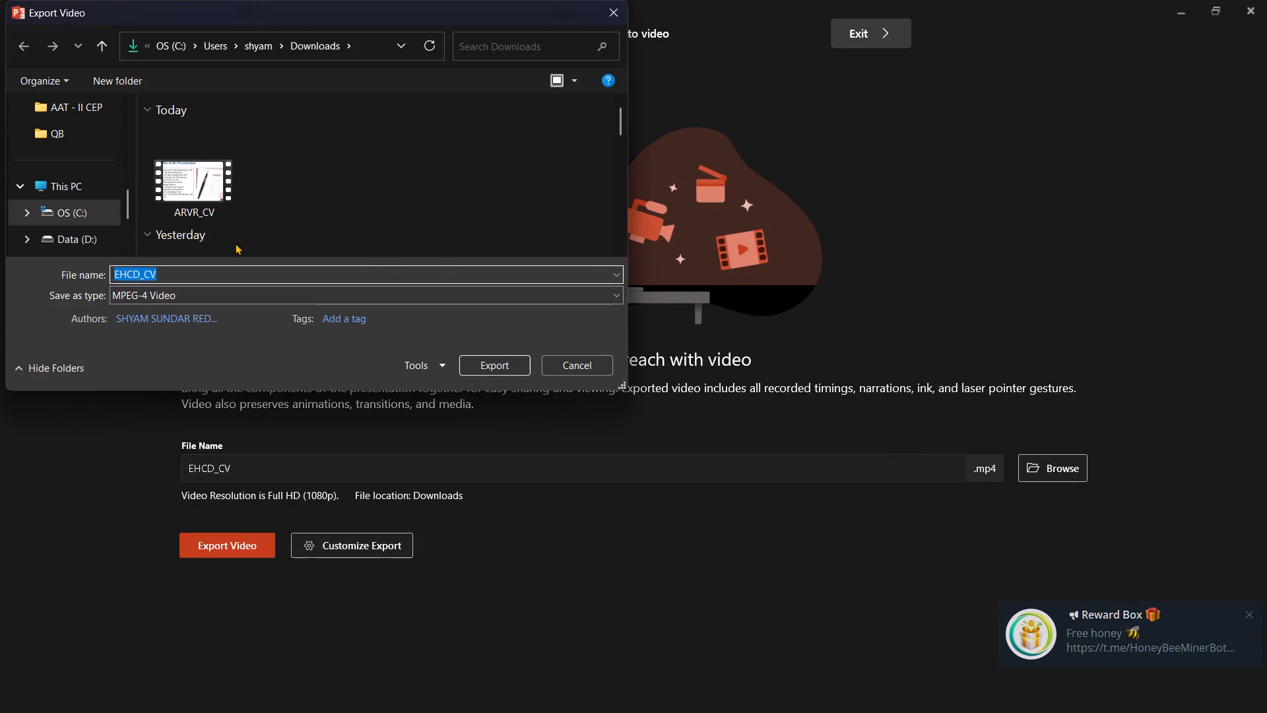
scroll(76, 133, up, 4)
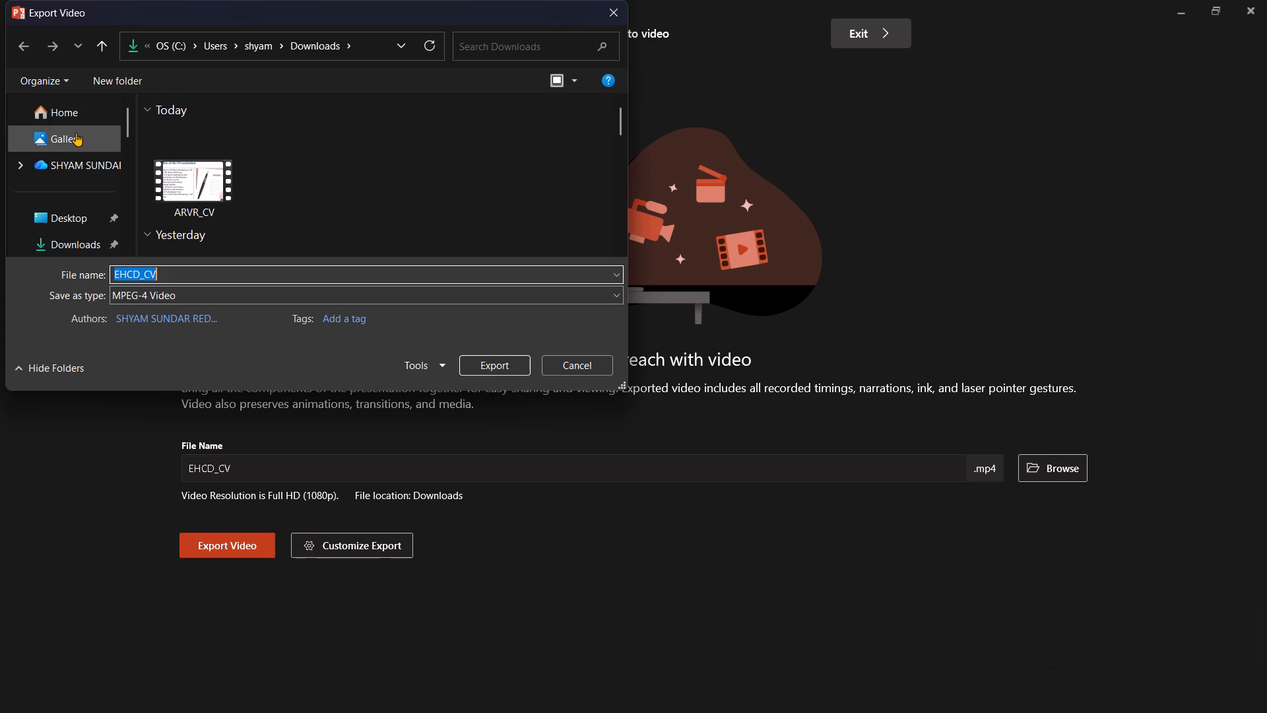
click(91, 246)
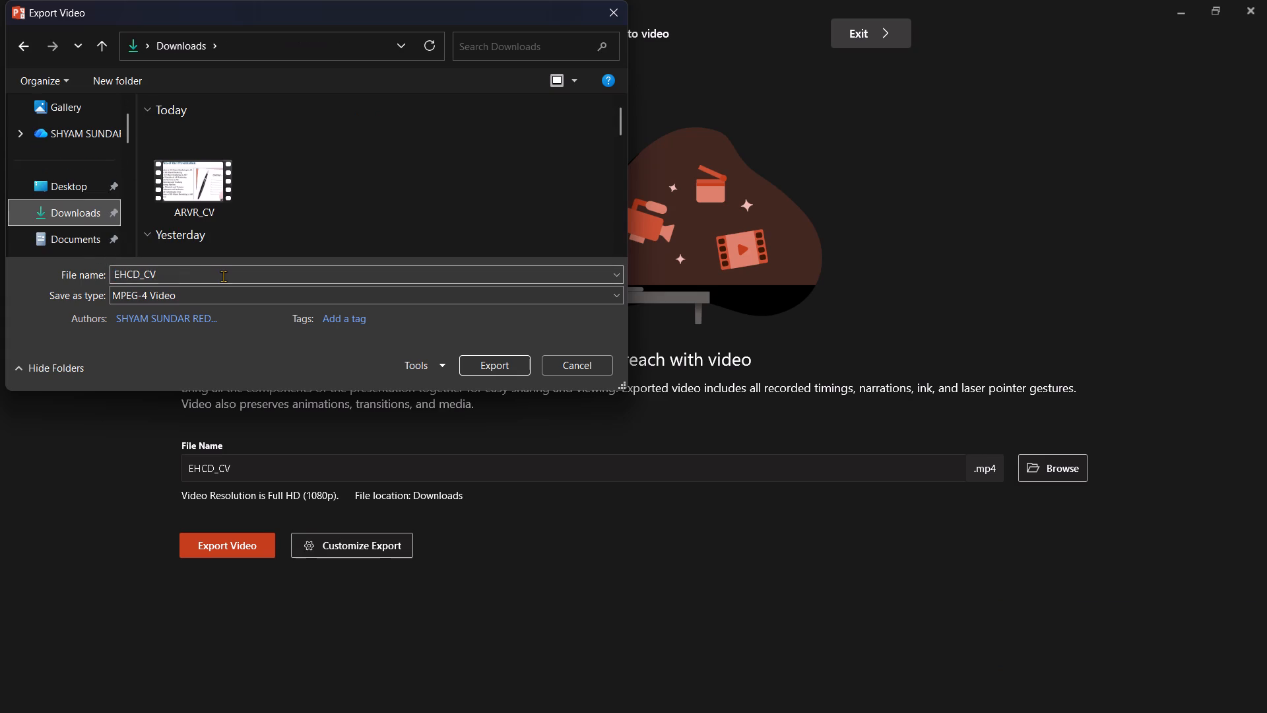
click(484, 362)
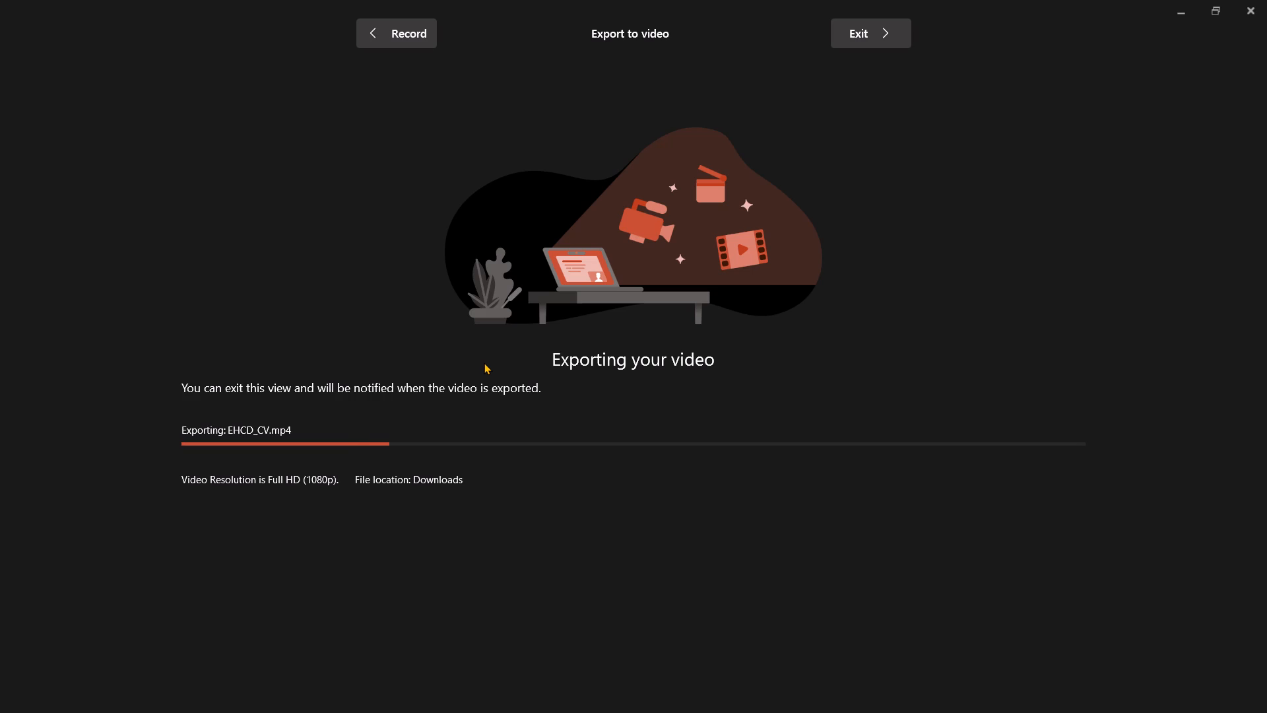
click(1188, 13)
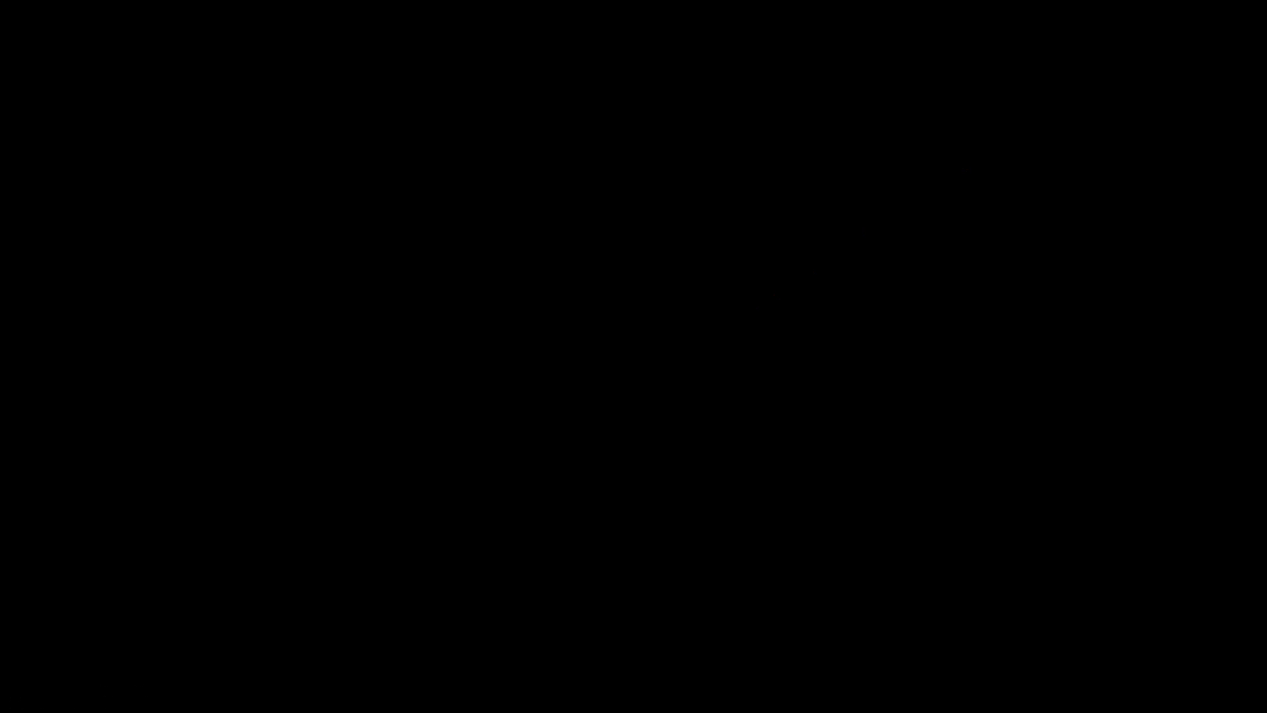
key(Escape)
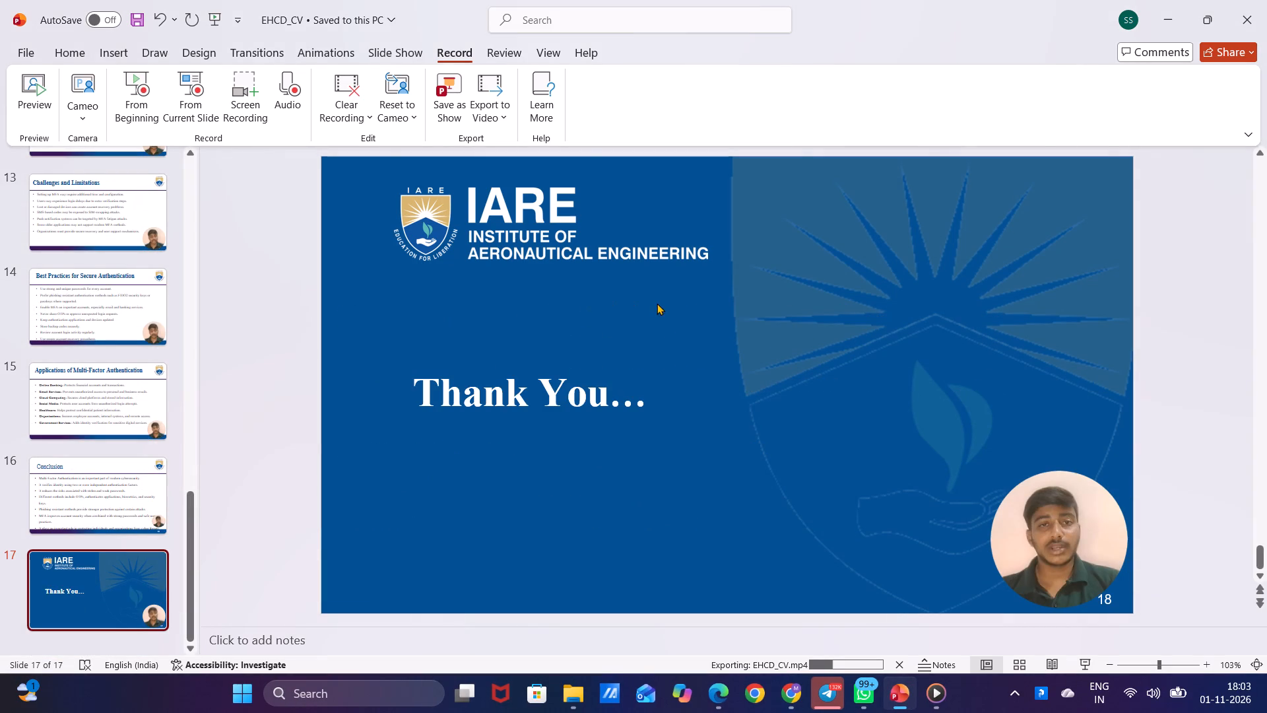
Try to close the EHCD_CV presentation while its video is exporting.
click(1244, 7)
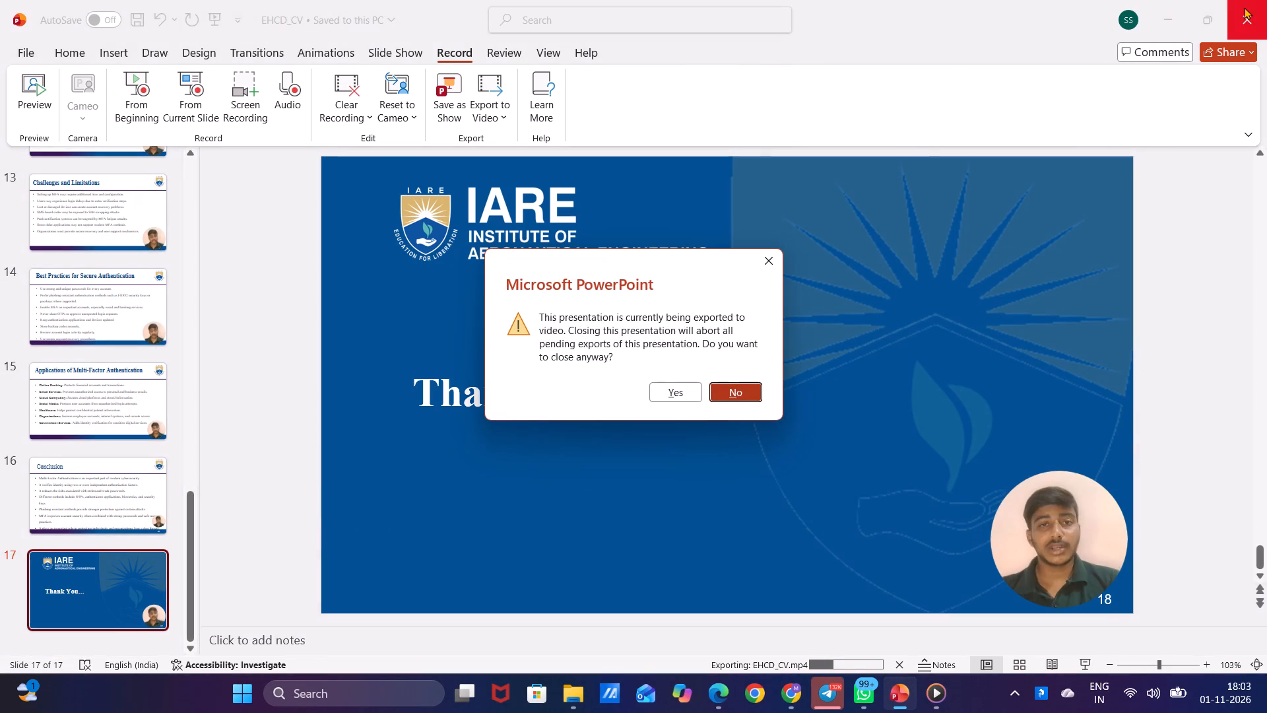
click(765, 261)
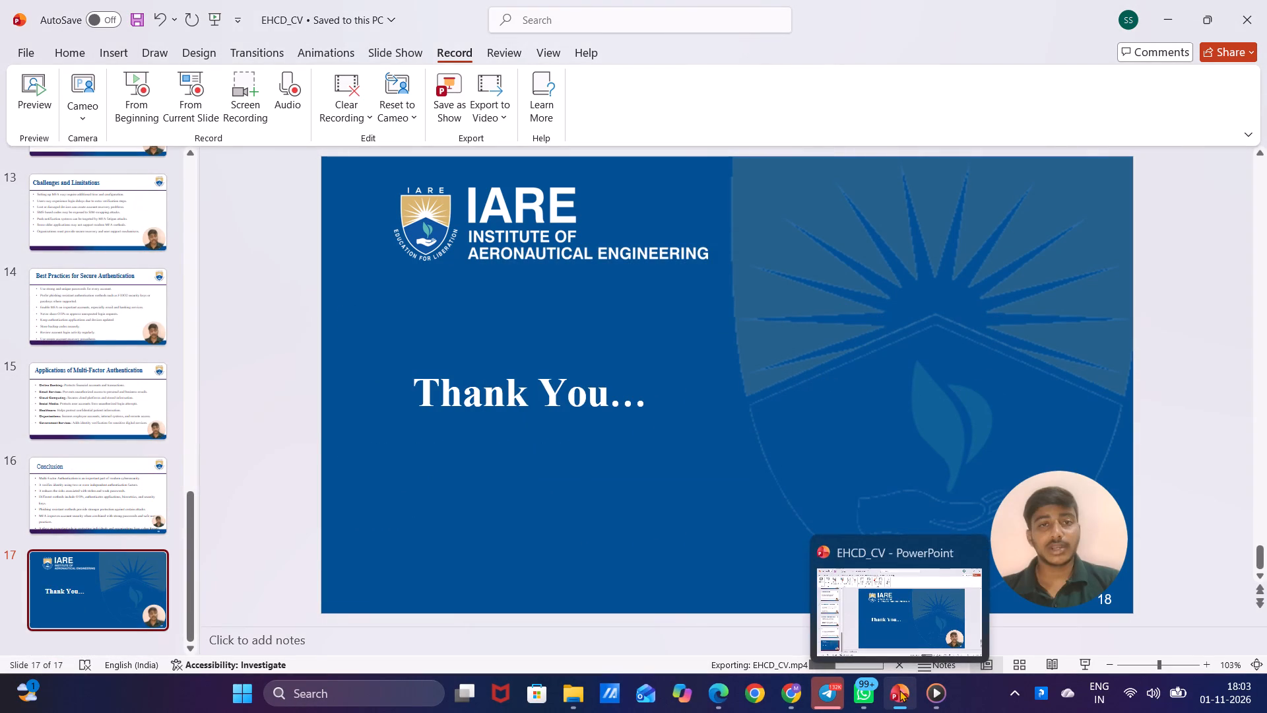
Switch to Media Player and close the ARVR_CV video.
click(938, 709)
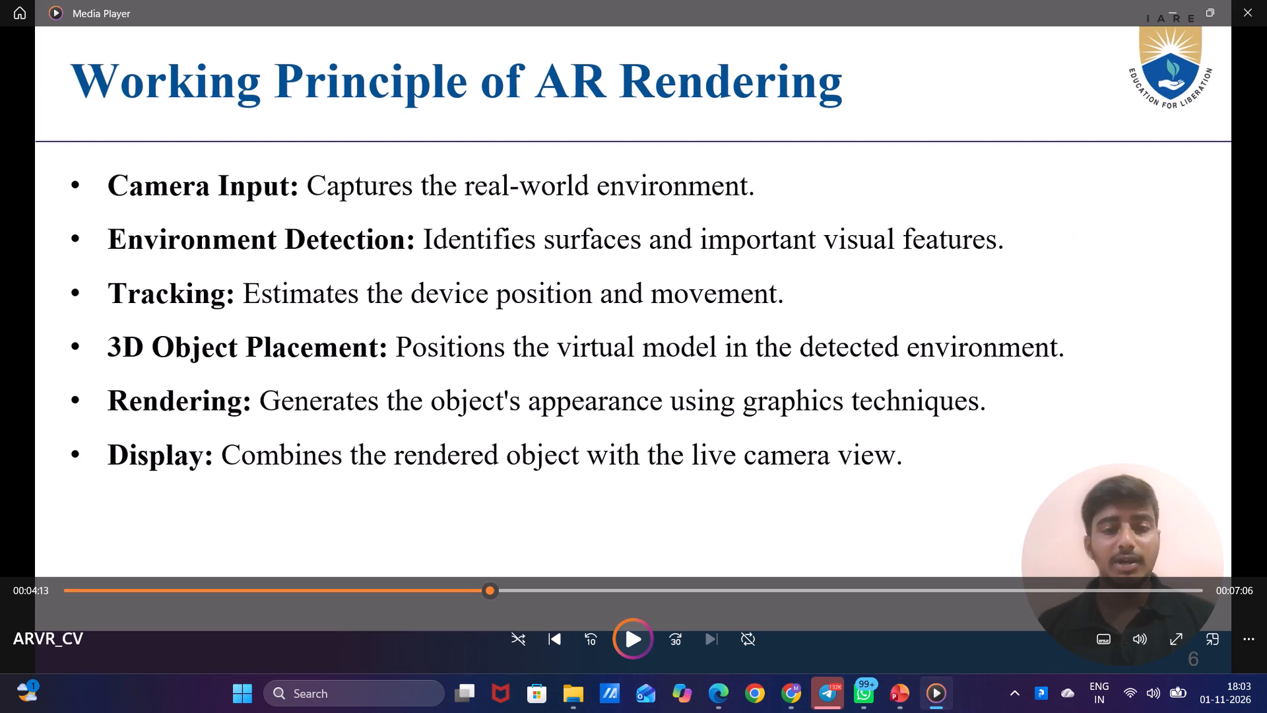
click(1253, 9)
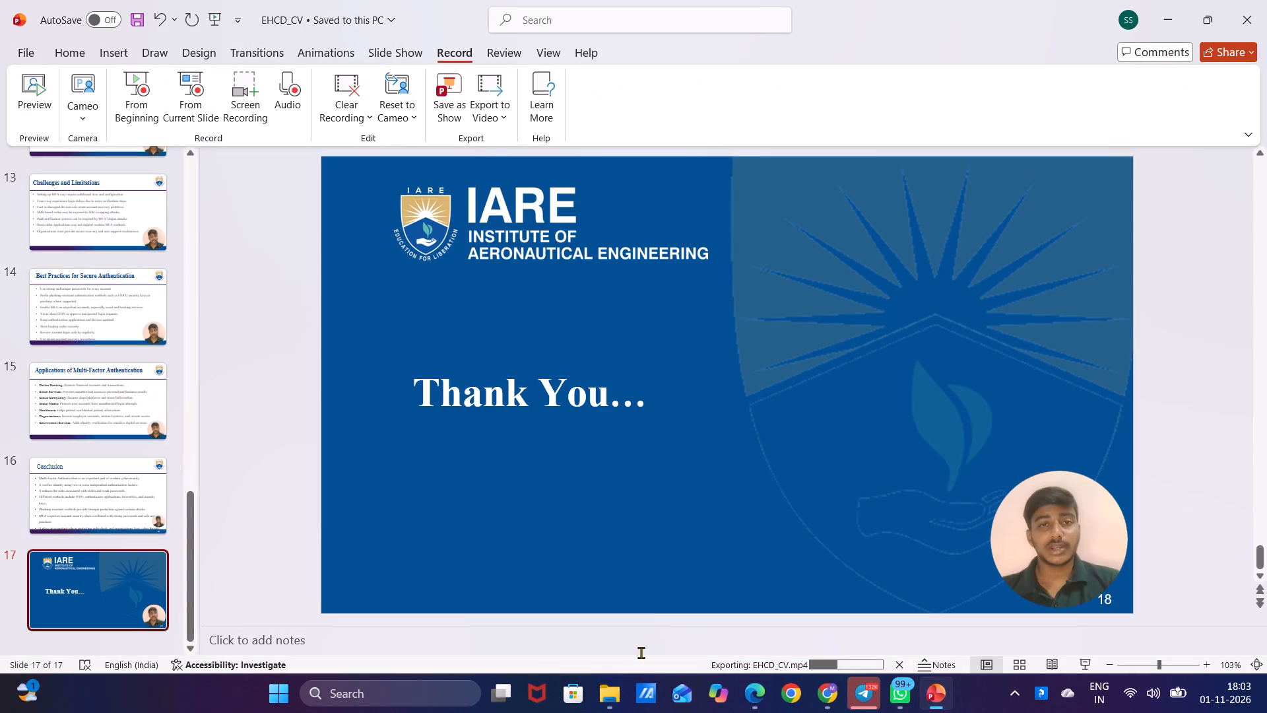
Open the STM_CV presentation from the Downloads folder in File Explorer.
click(615, 693)
click(648, 508)
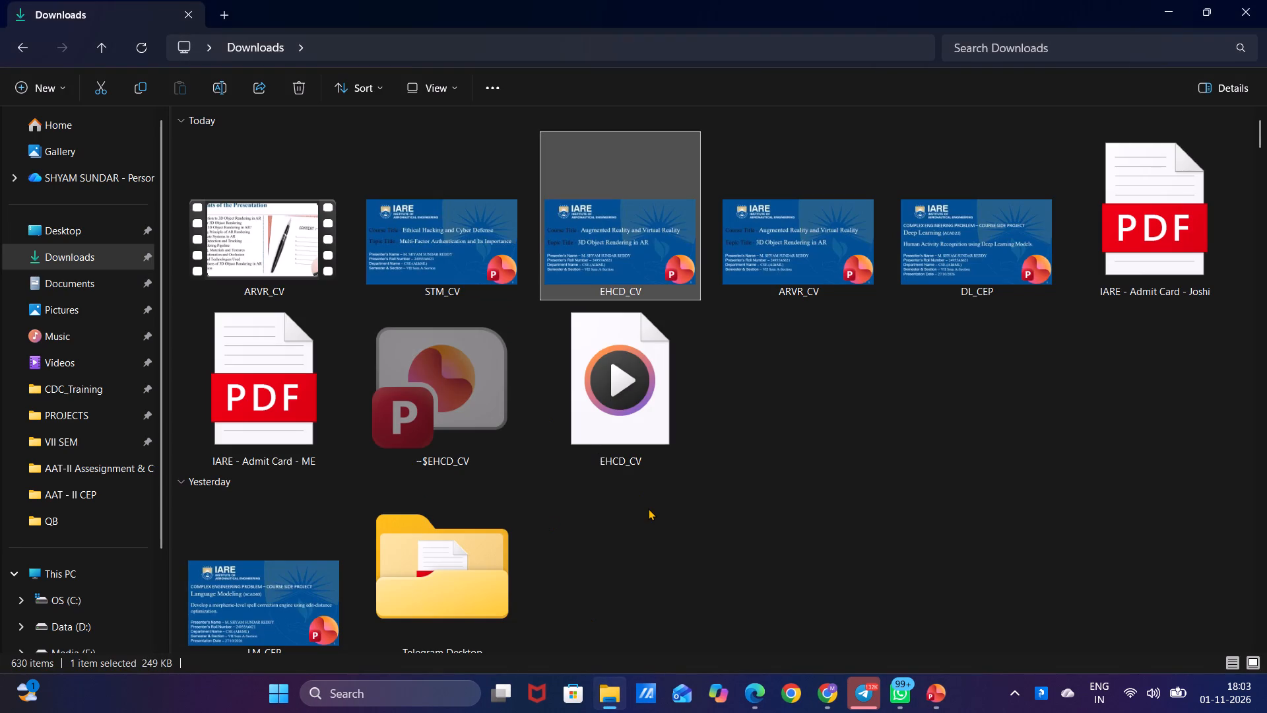
click(660, 545)
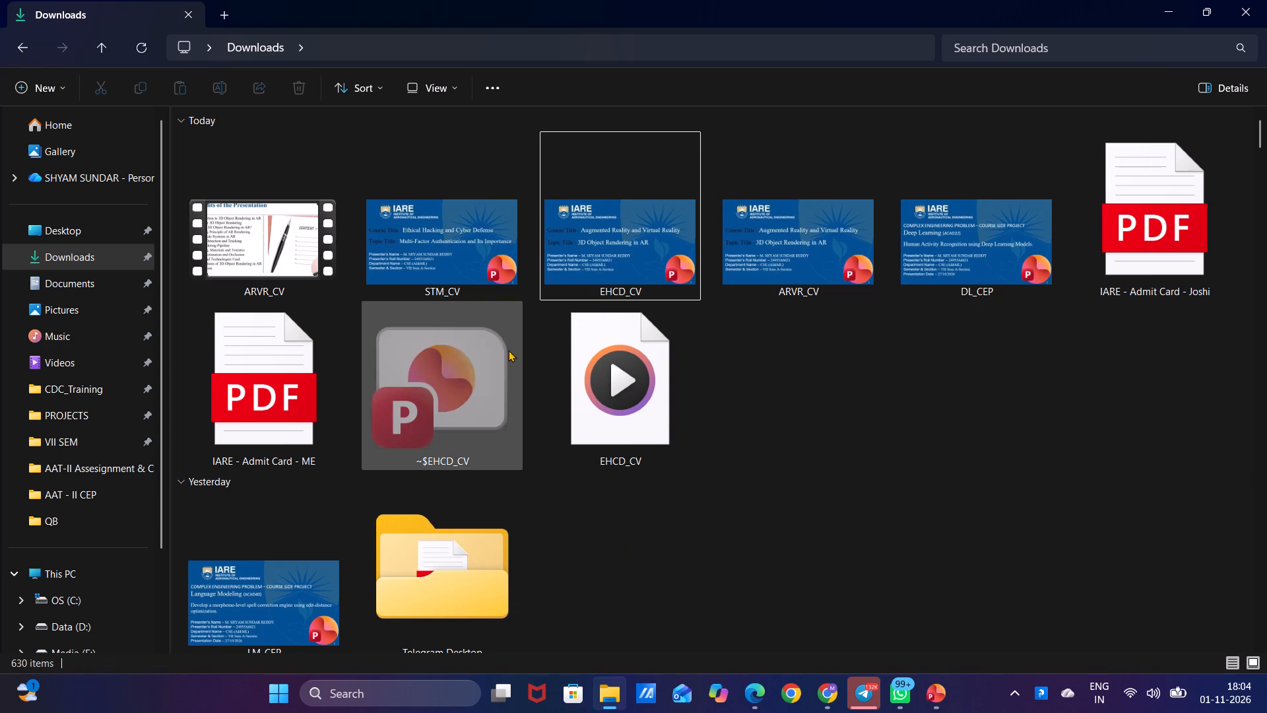
double_click(454, 243)
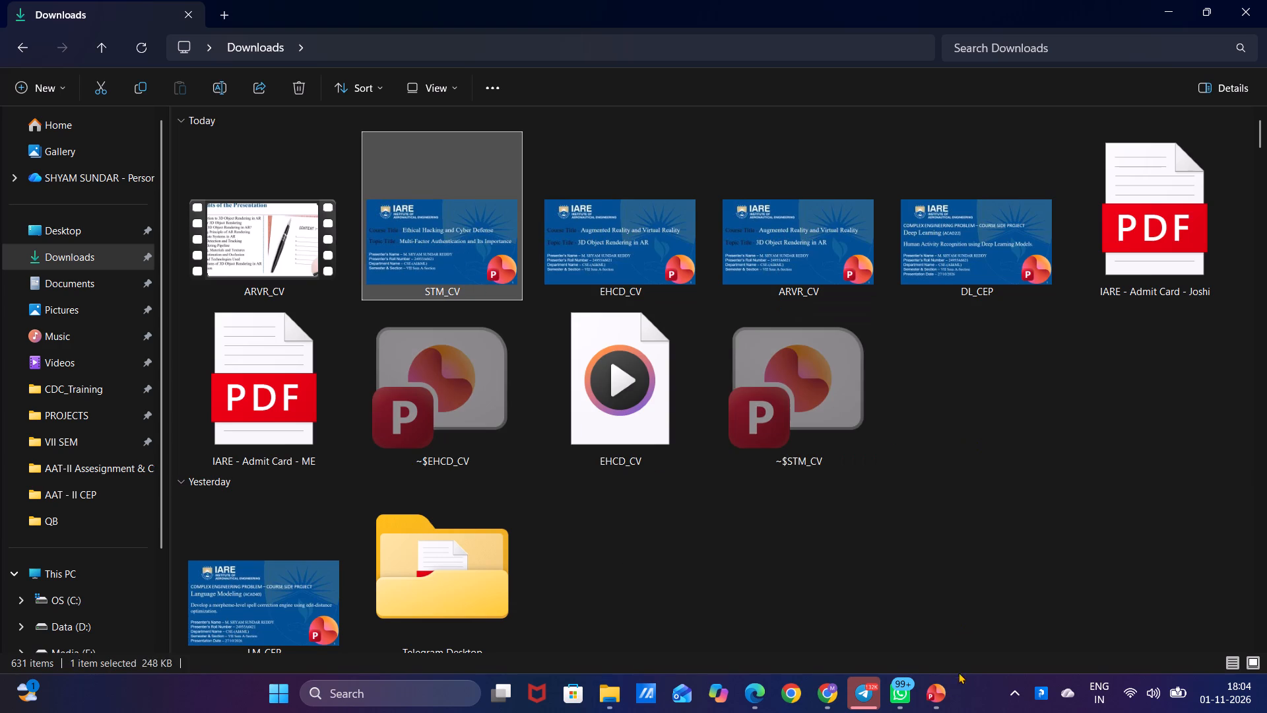
click(985, 621)
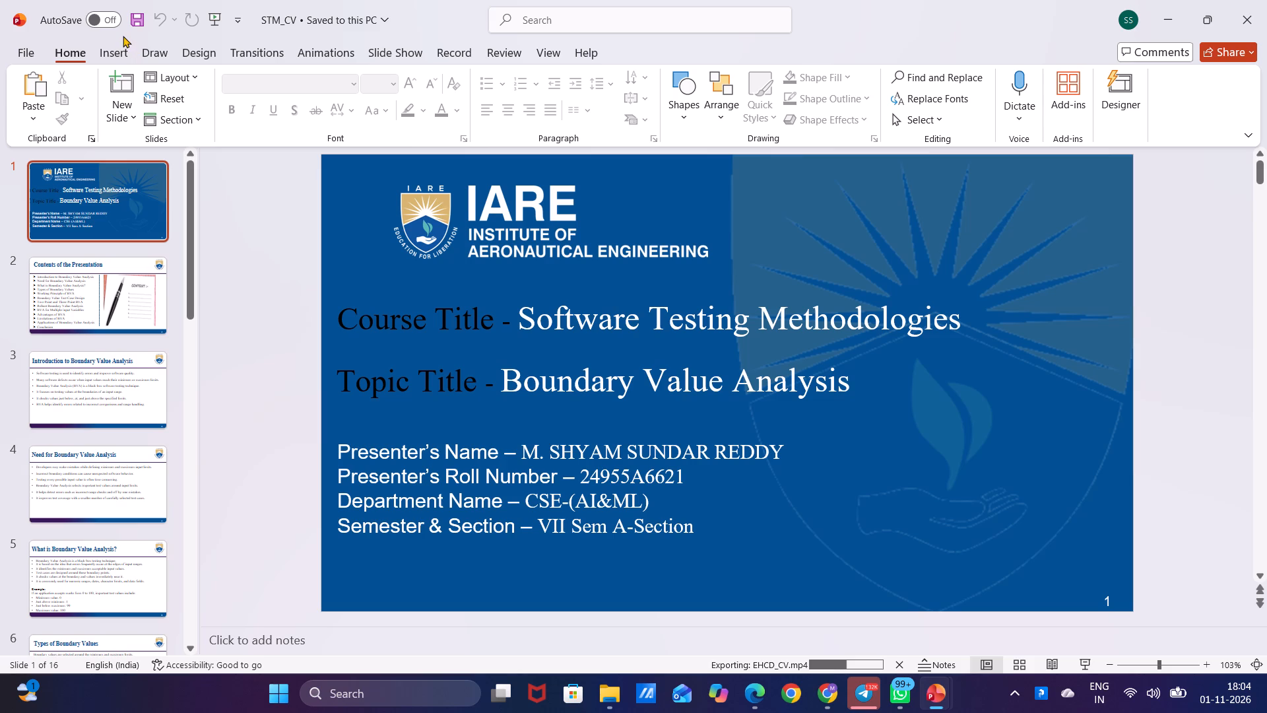
Insert a camera cameo on all slides of the STM_CV presentation.
click(454, 50)
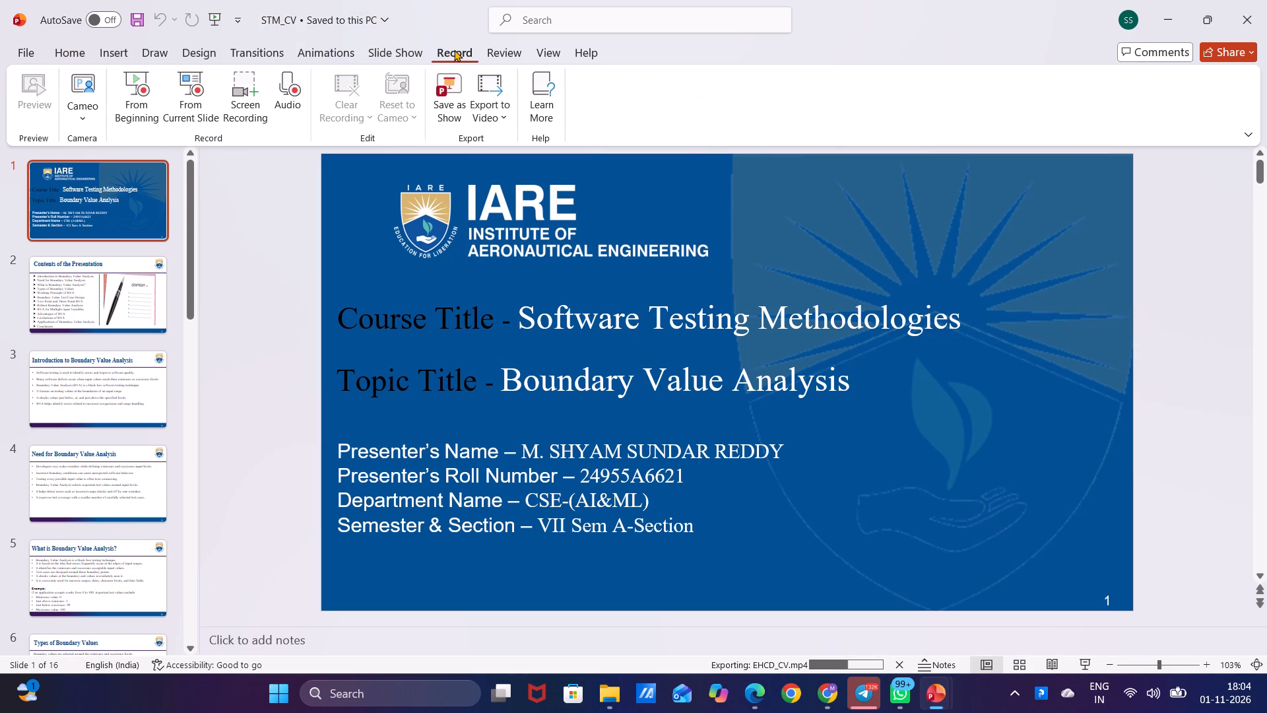
click(82, 118)
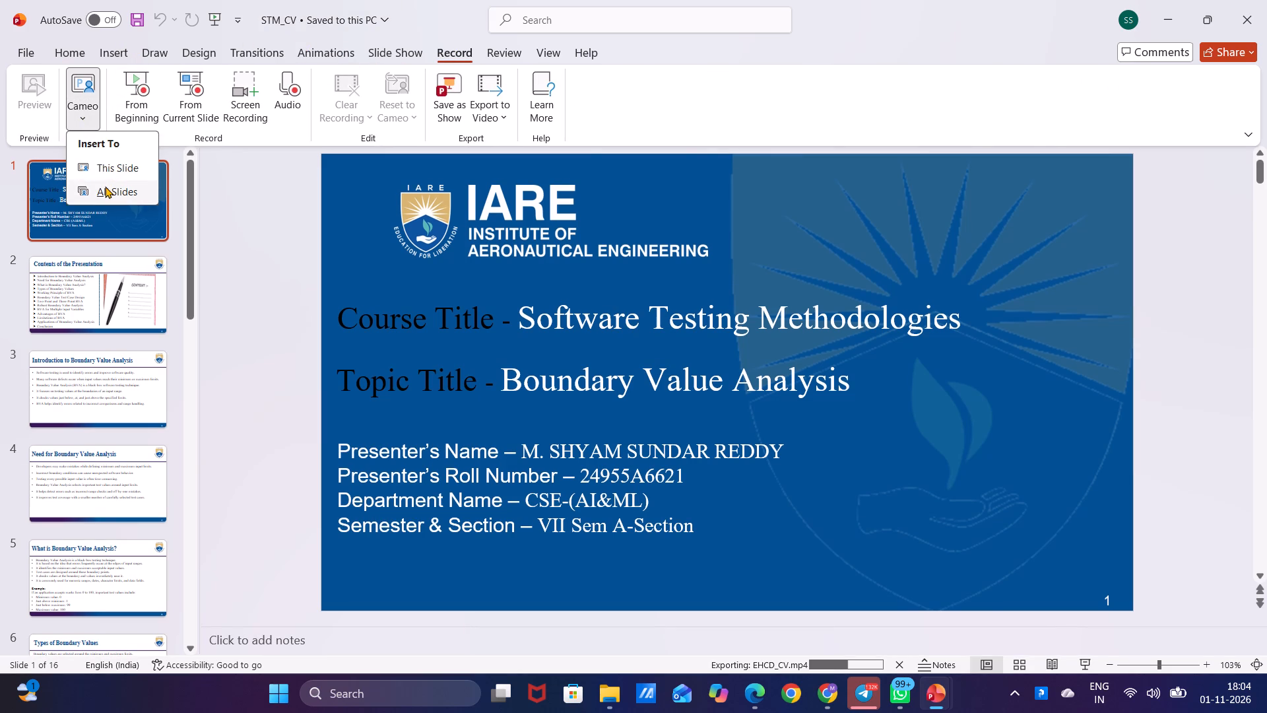
click(105, 186)
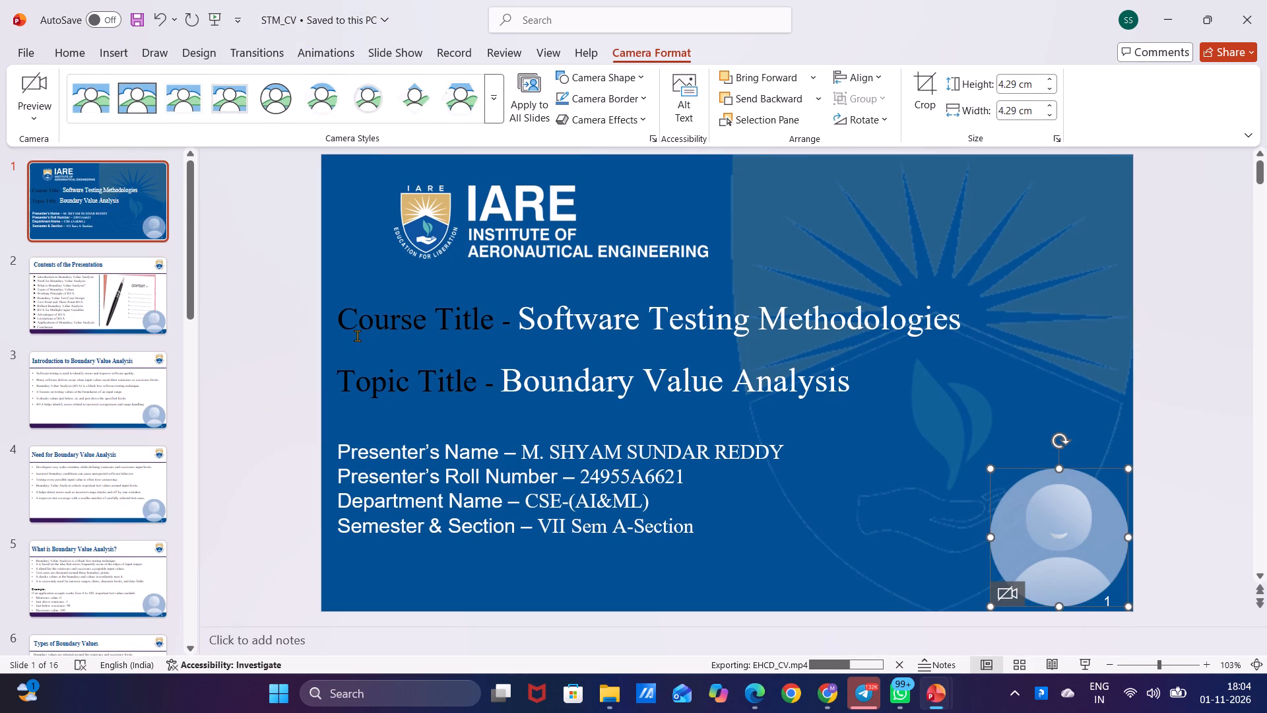
Shrink the camera cameo on slide 3, Introduction to Boundary Value Analysis, so it clears the last bullet.
click(148, 391)
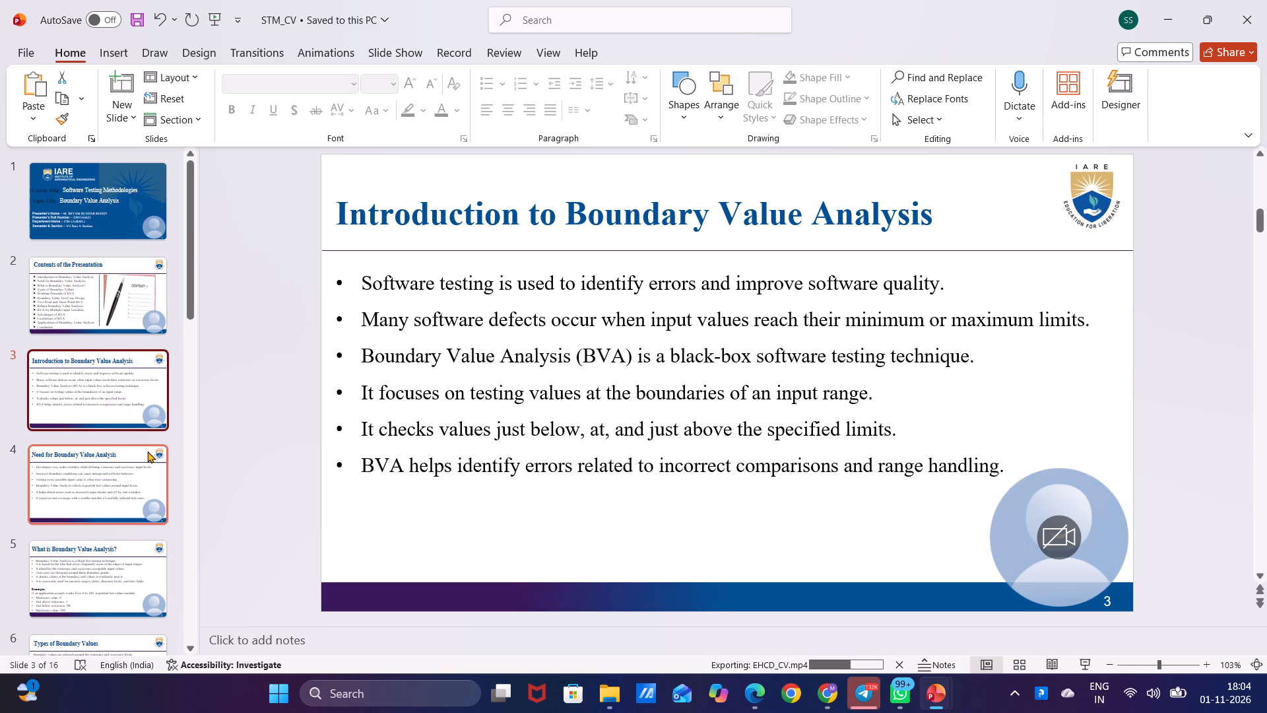
click(1044, 508)
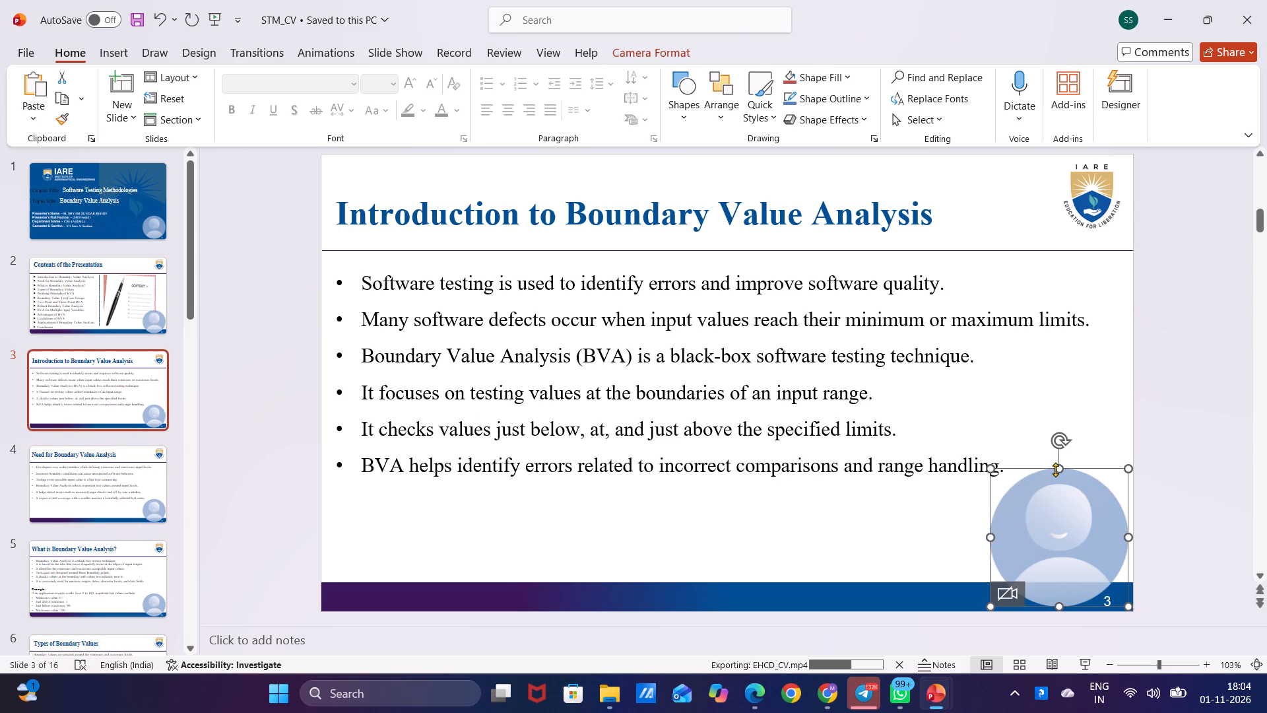
drag(1056, 465, 1058, 477)
drag(989, 543, 1008, 545)
Check the cameo placement against the text on slides 4, 5 and 13, skimming the remaining slide thumbnails.
click(112, 491)
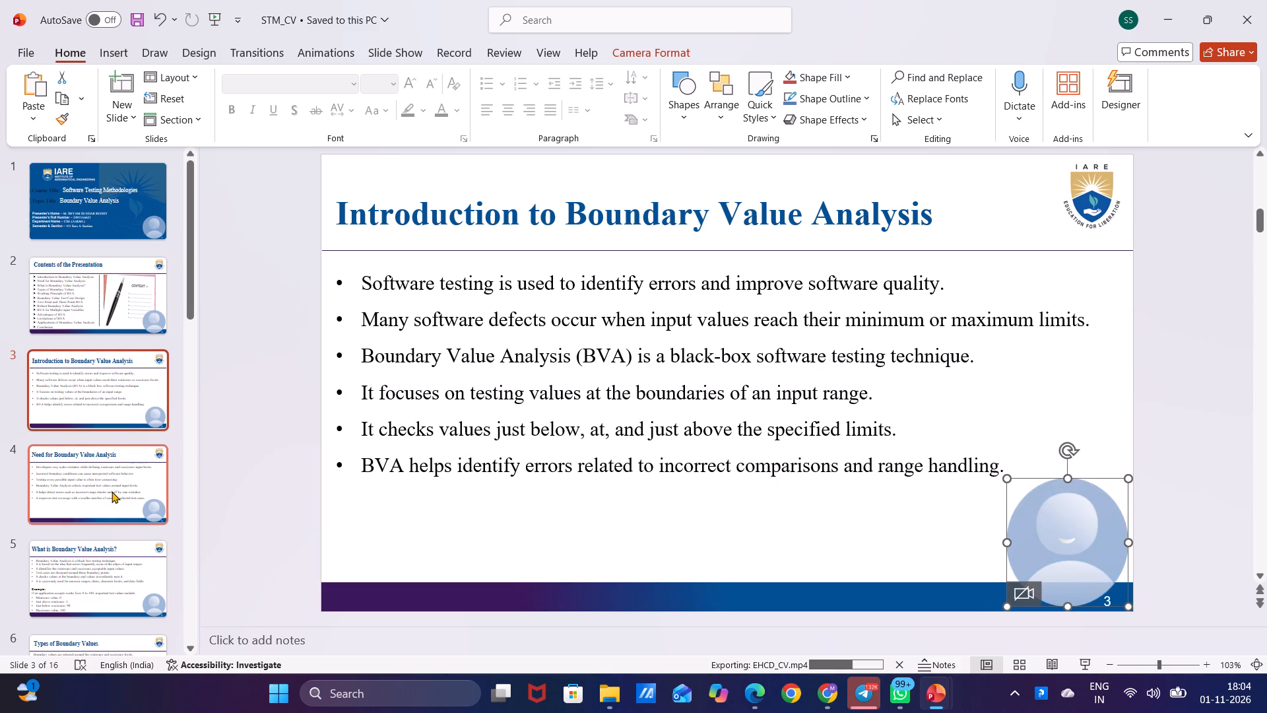
click(134, 574)
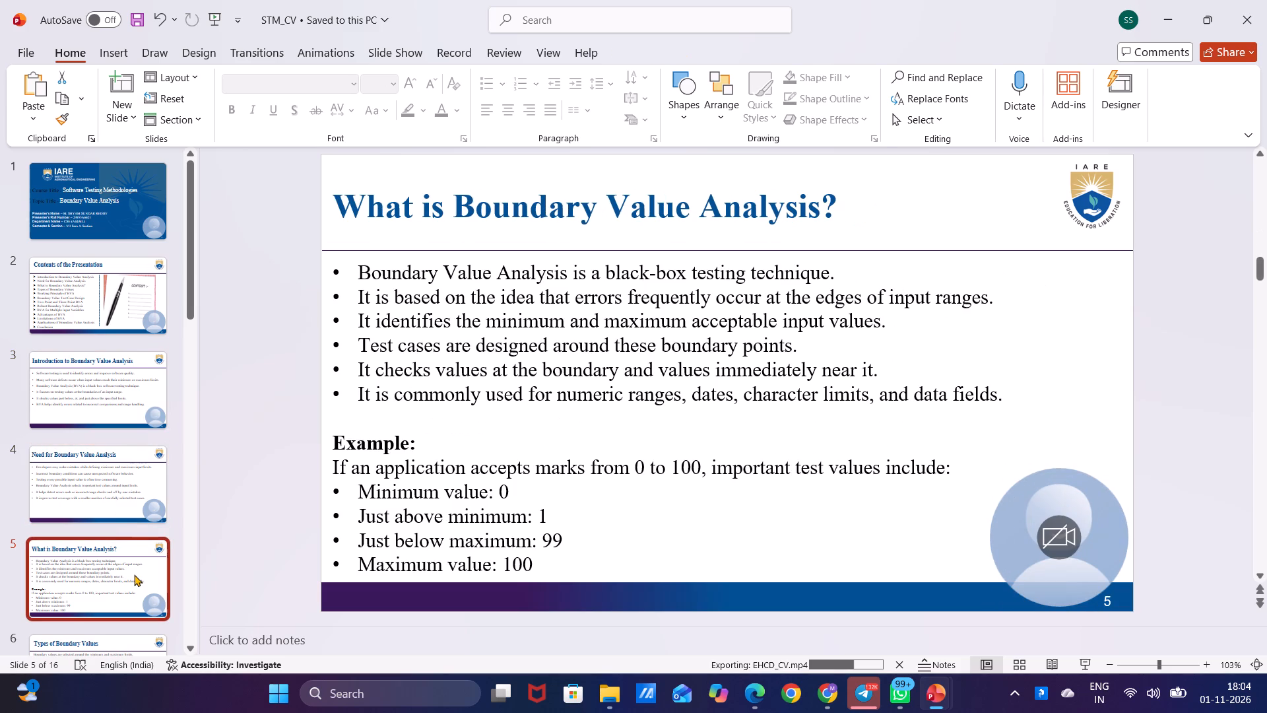
scroll(134, 574, down, 2)
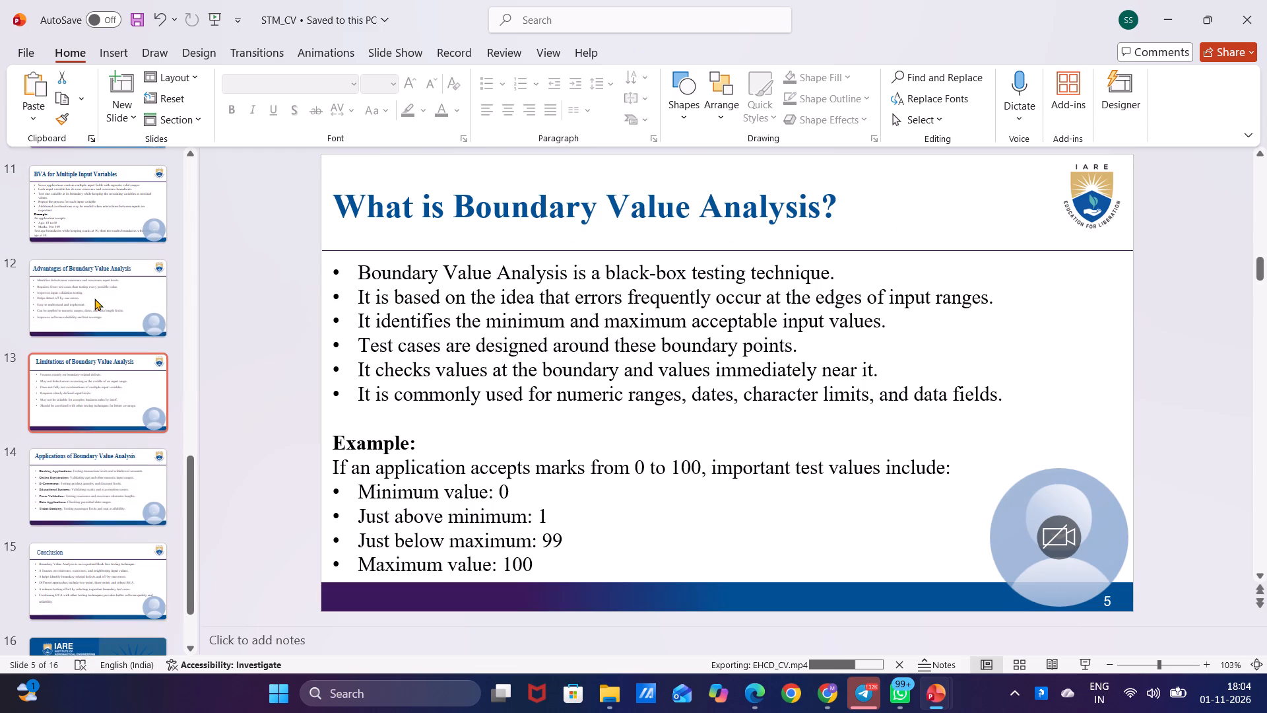
scroll(92, 291, up, 1)
scroll(107, 497, down, 1)
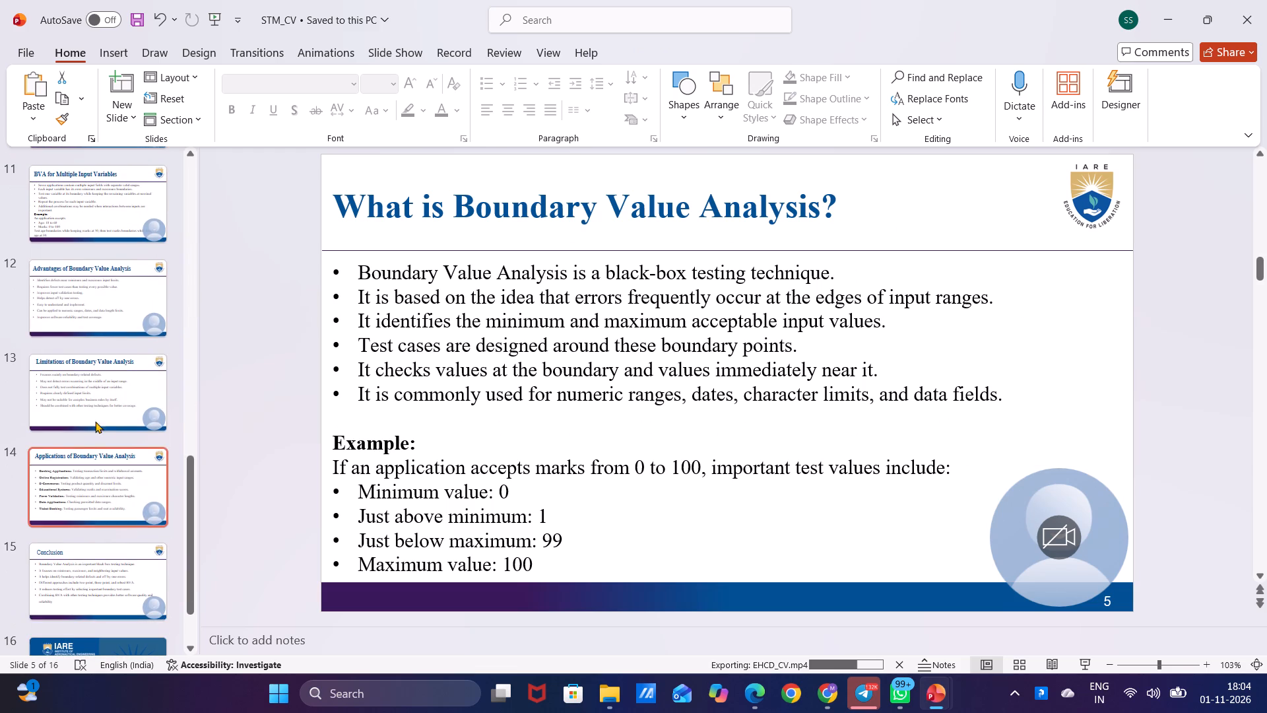
right_click(91, 391)
click(71, 384)
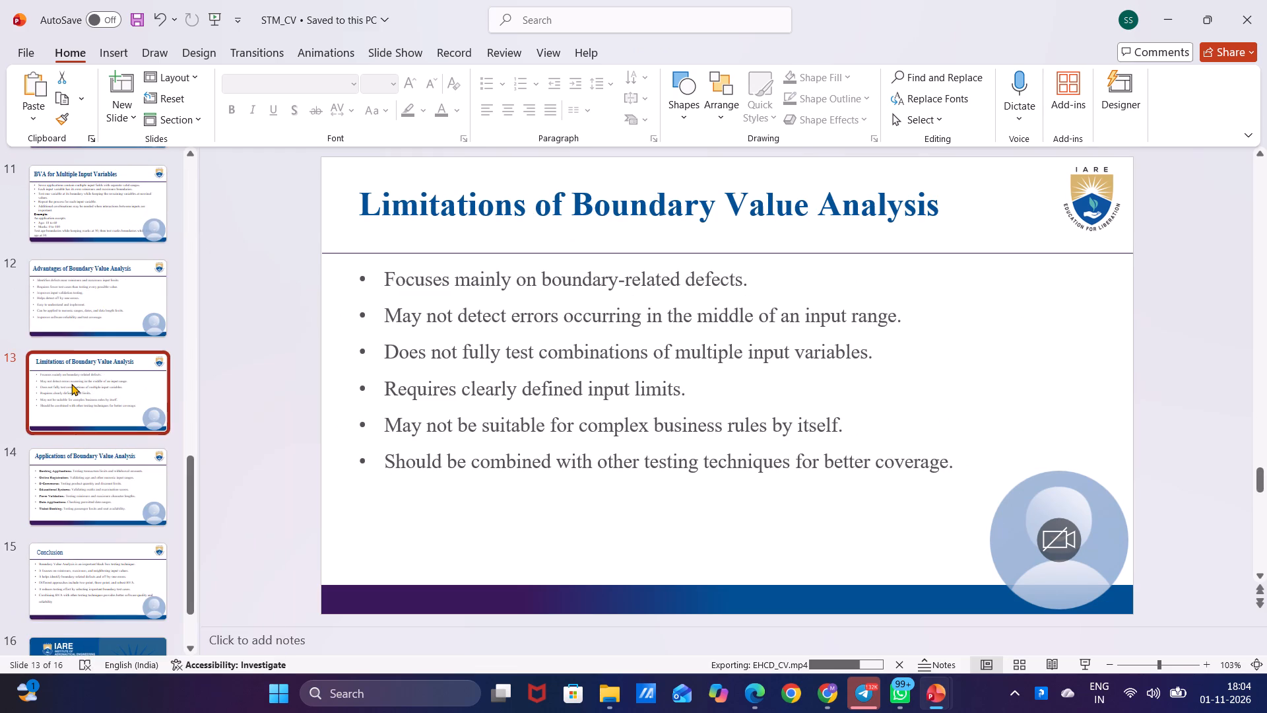
scroll(72, 356, up, 1)
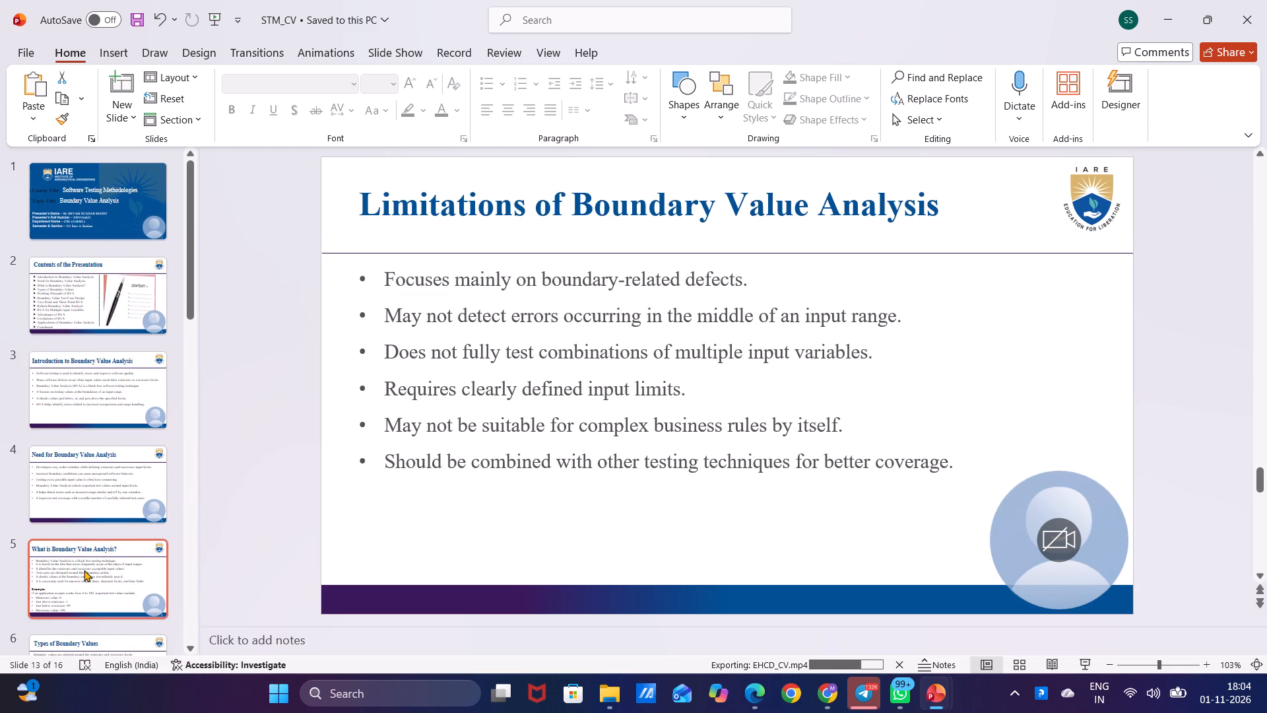
Shrink the camera cameo on slide 7, Working Principle of BVA, in width and height so it clears the Step 7 line.
click(84, 570)
key(Down)
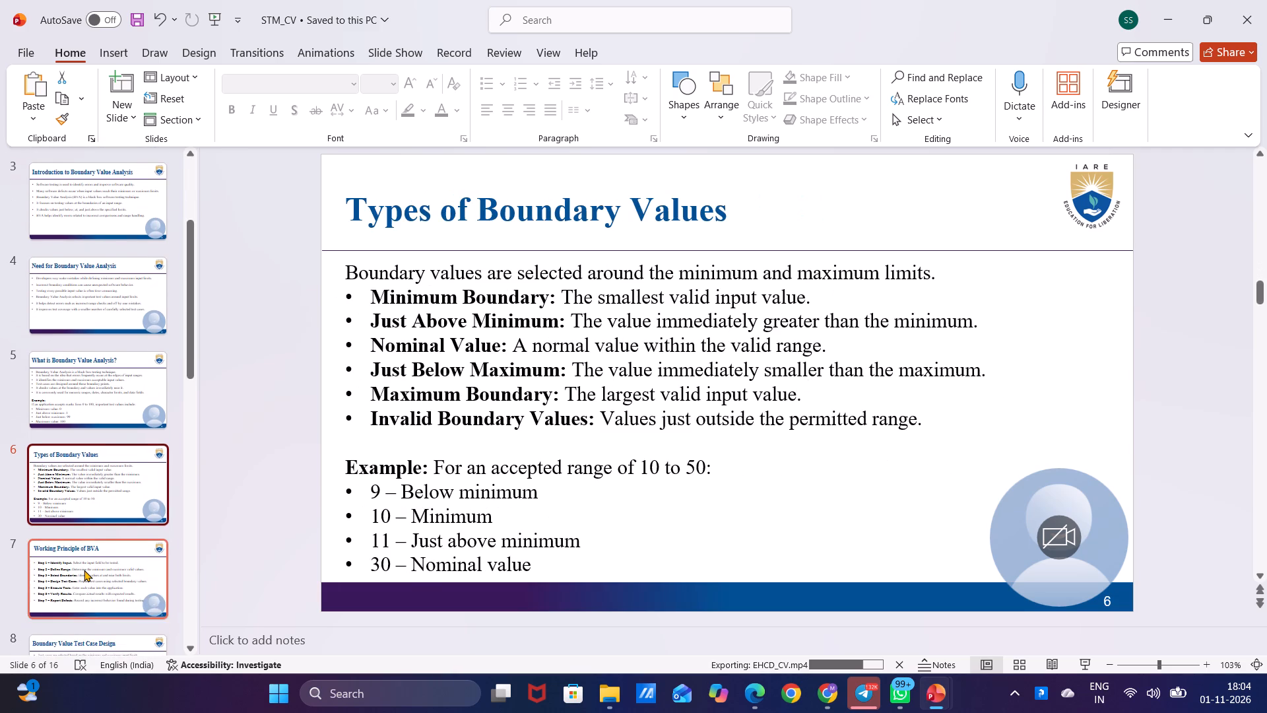
key(Down)
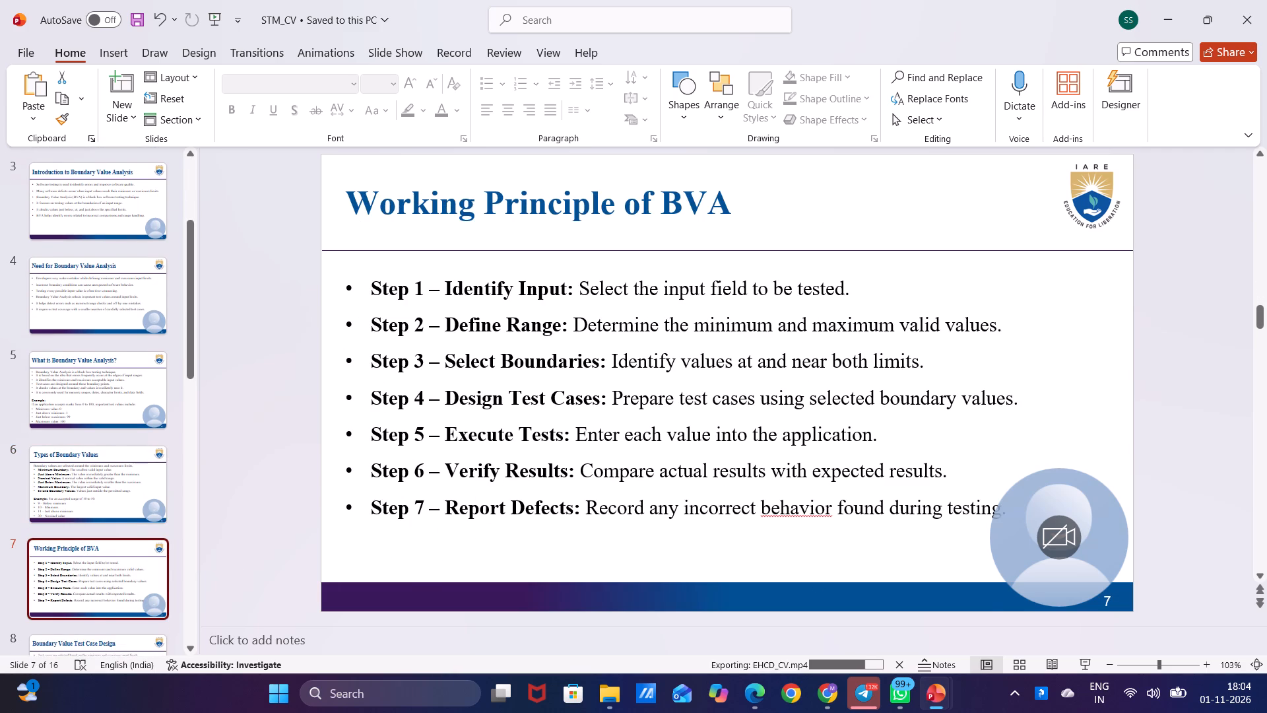
click(1001, 520)
drag(989, 537, 1020, 537)
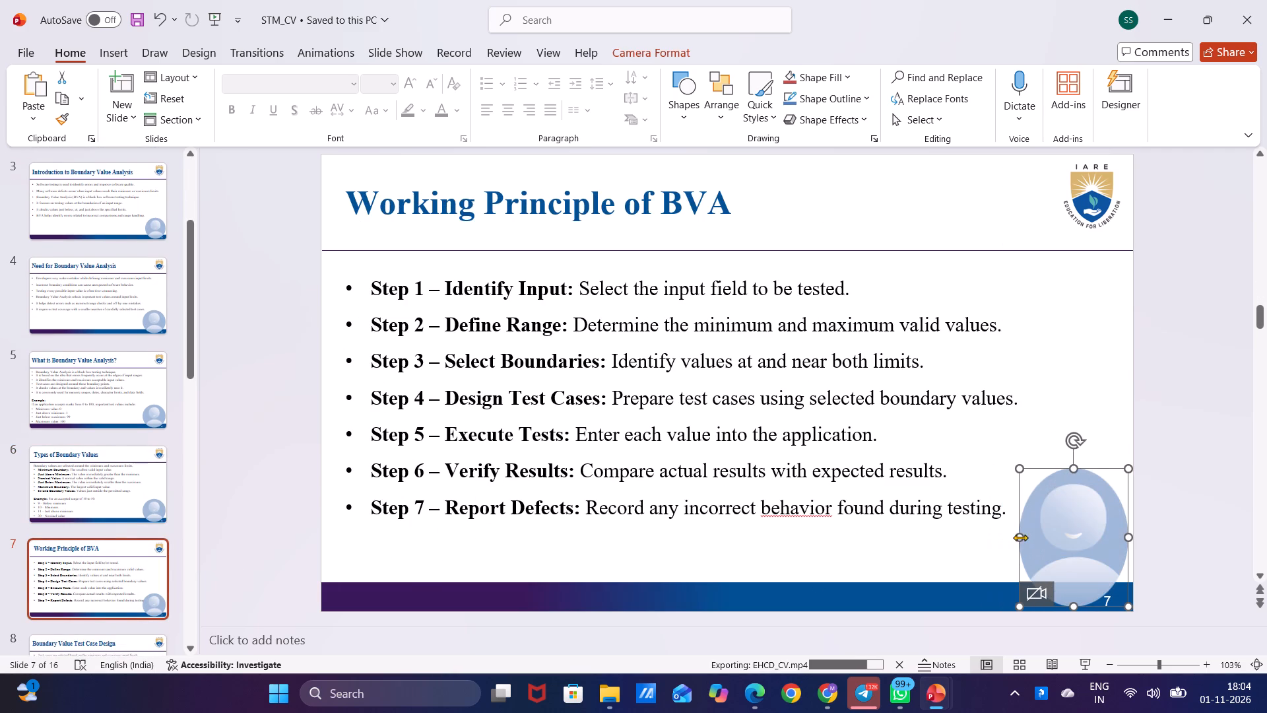
drag(1076, 467, 1076, 492)
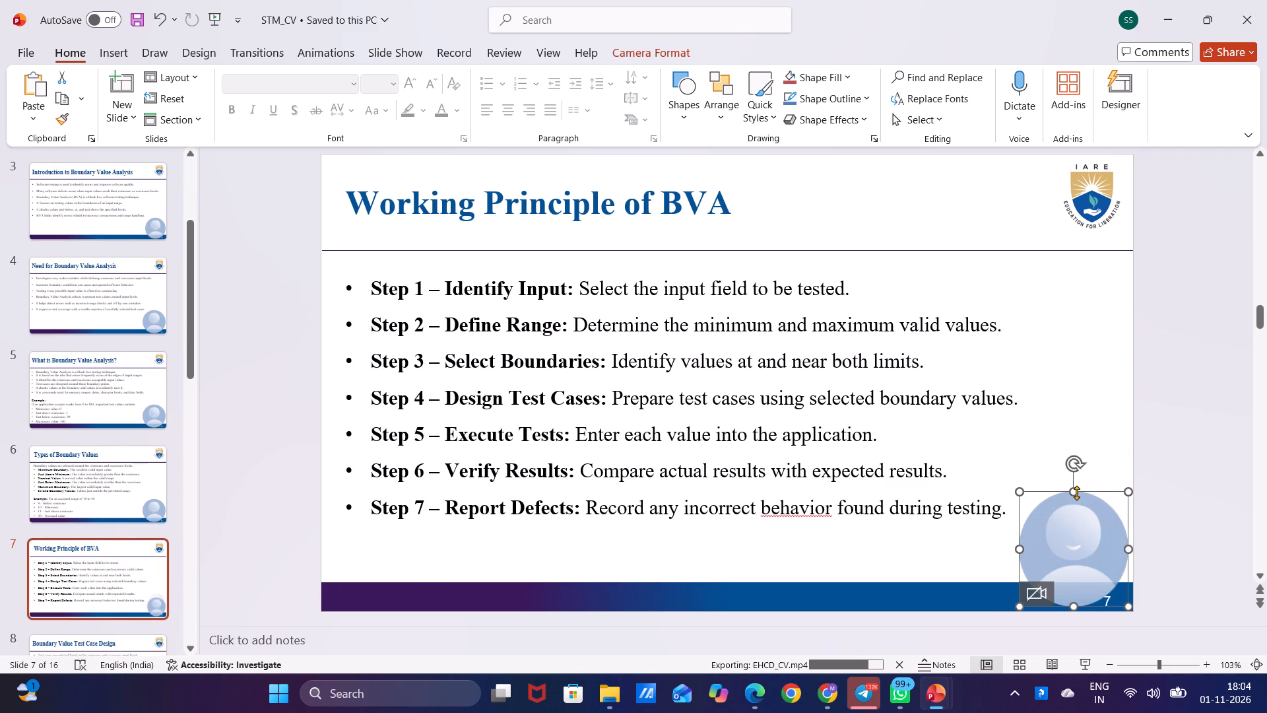
Shrink the camera cameo on slide 11, BVA for Multiple Input Variables, and move it up so it clears the closing example sentence.
click(146, 574)
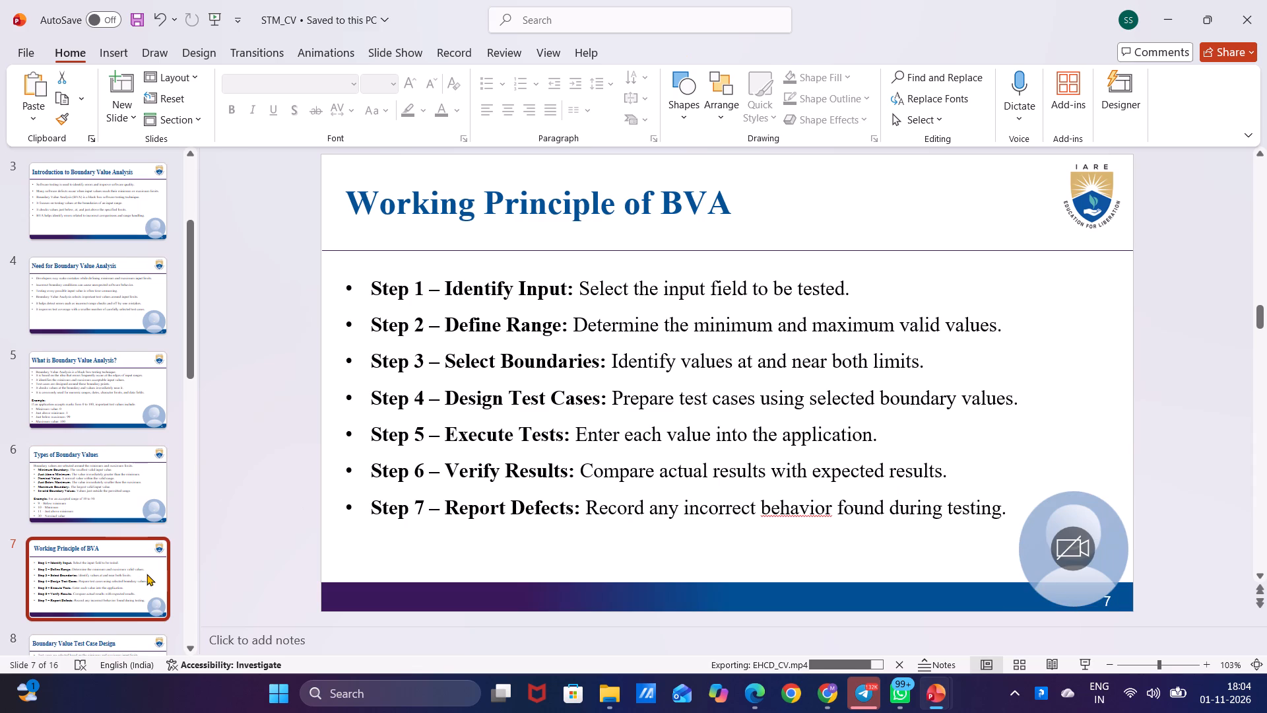
key(Down)
key(Down)
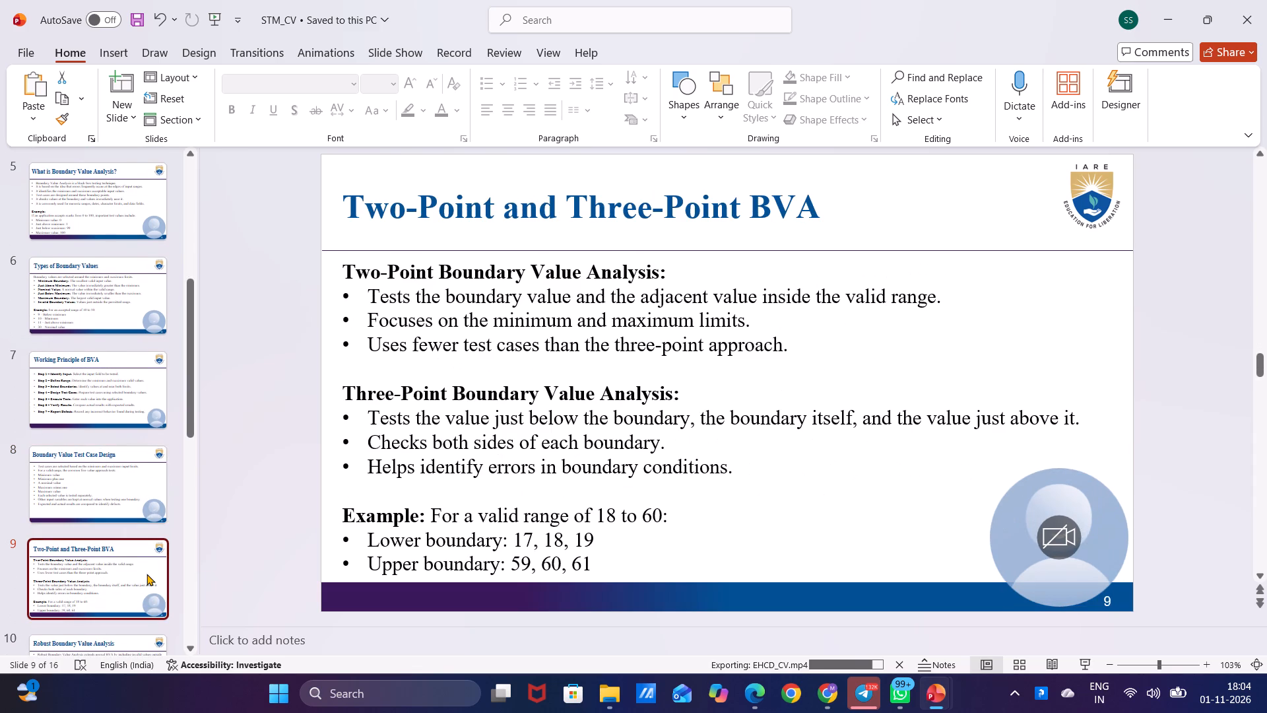
key(Down)
key(Down)
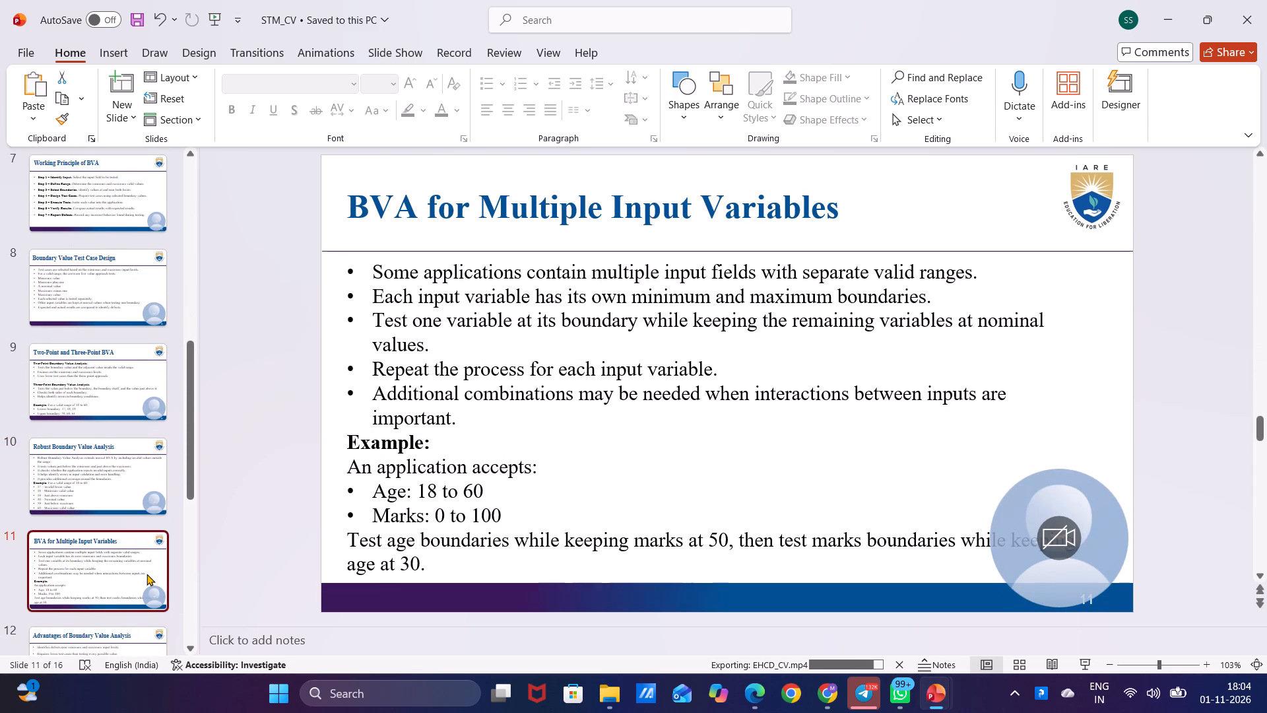
click(1031, 510)
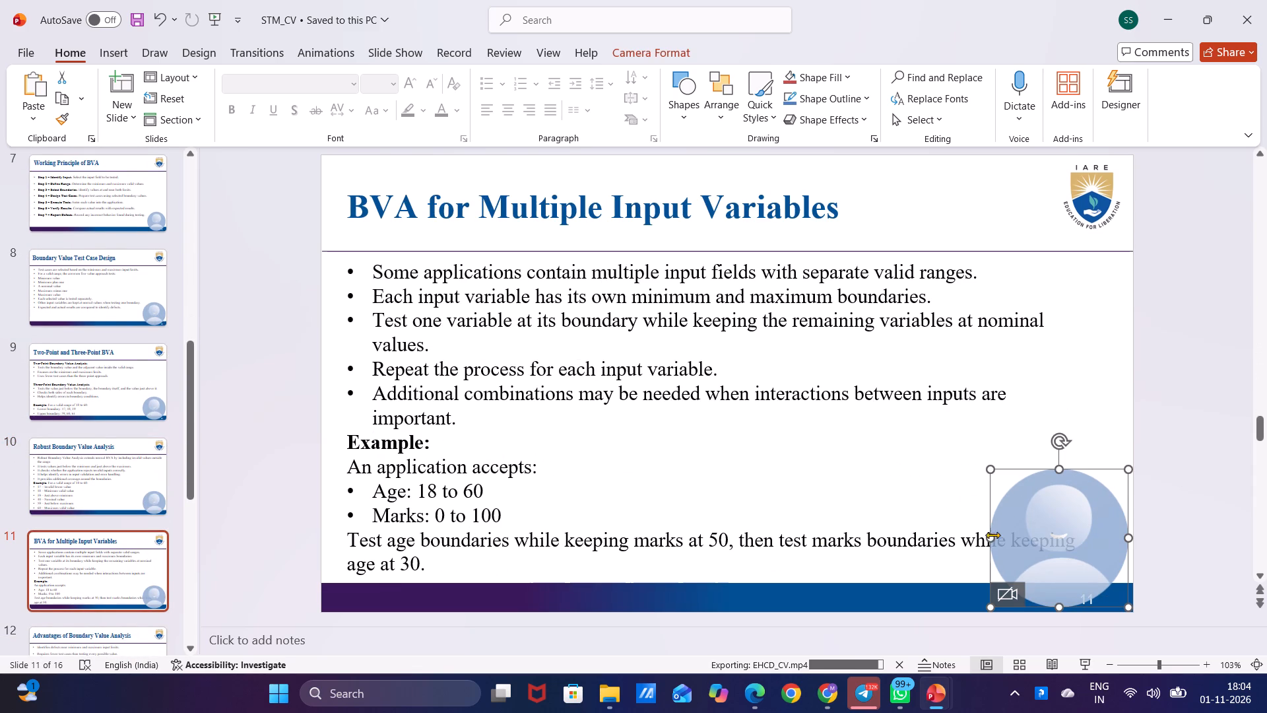
drag(987, 538, 1025, 542)
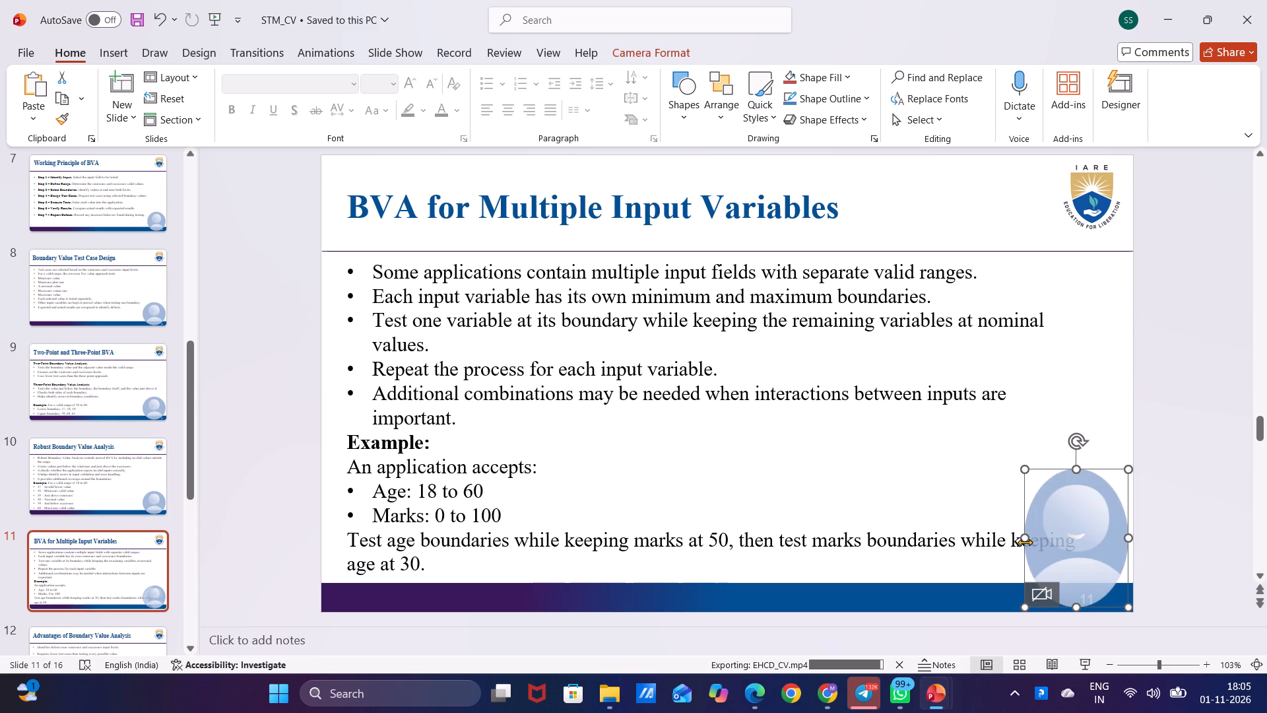
drag(1076, 467, 1081, 529)
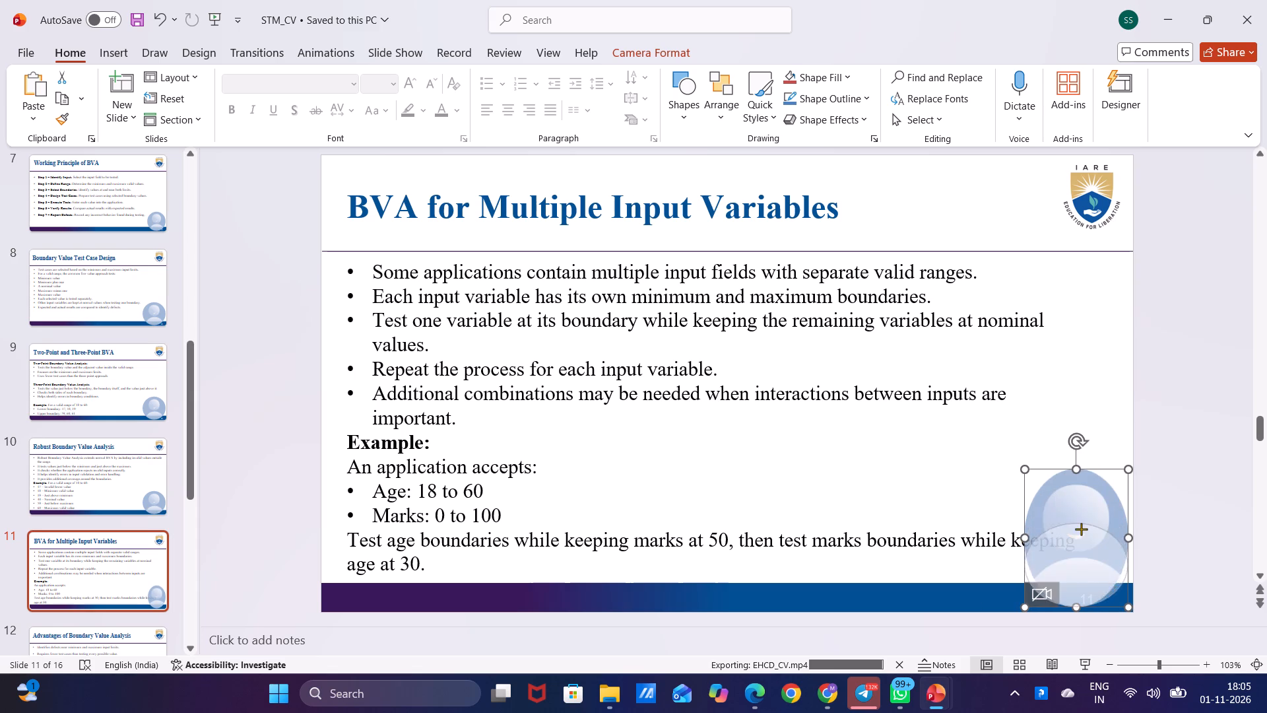
drag(1081, 529, 1081, 531)
drag(1078, 532, 1079, 520)
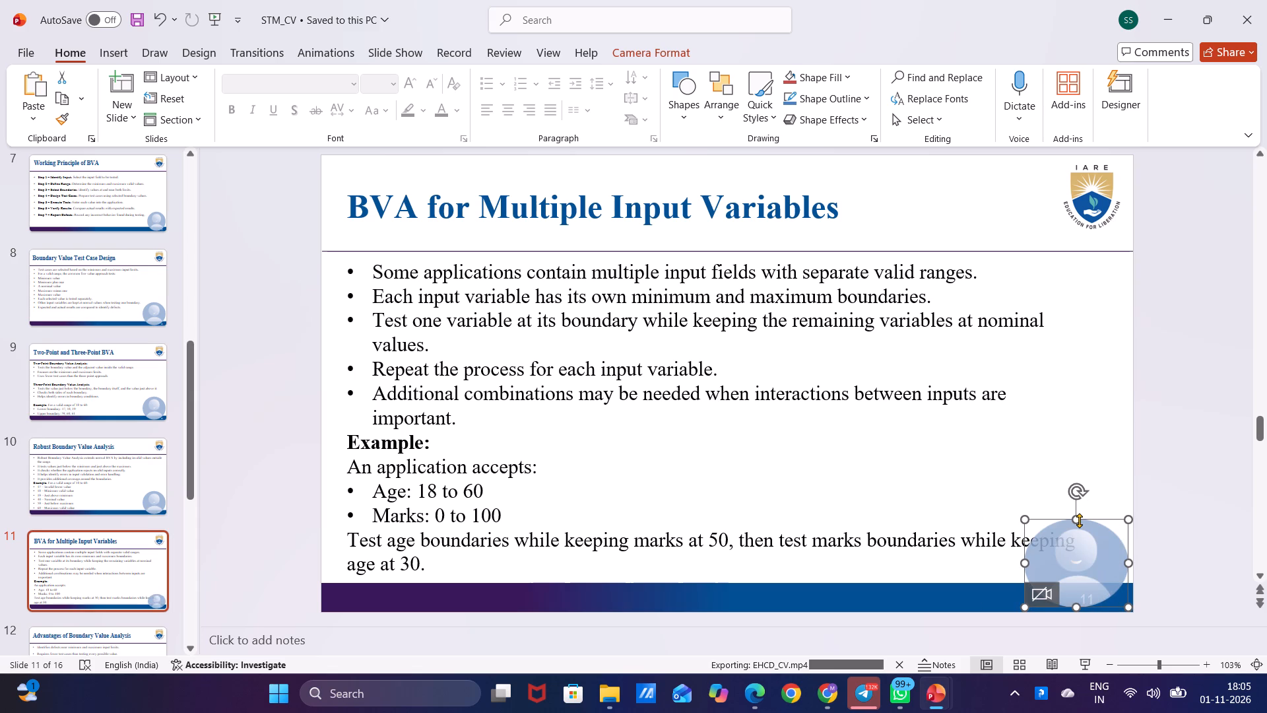
drag(1083, 543, 1077, 465)
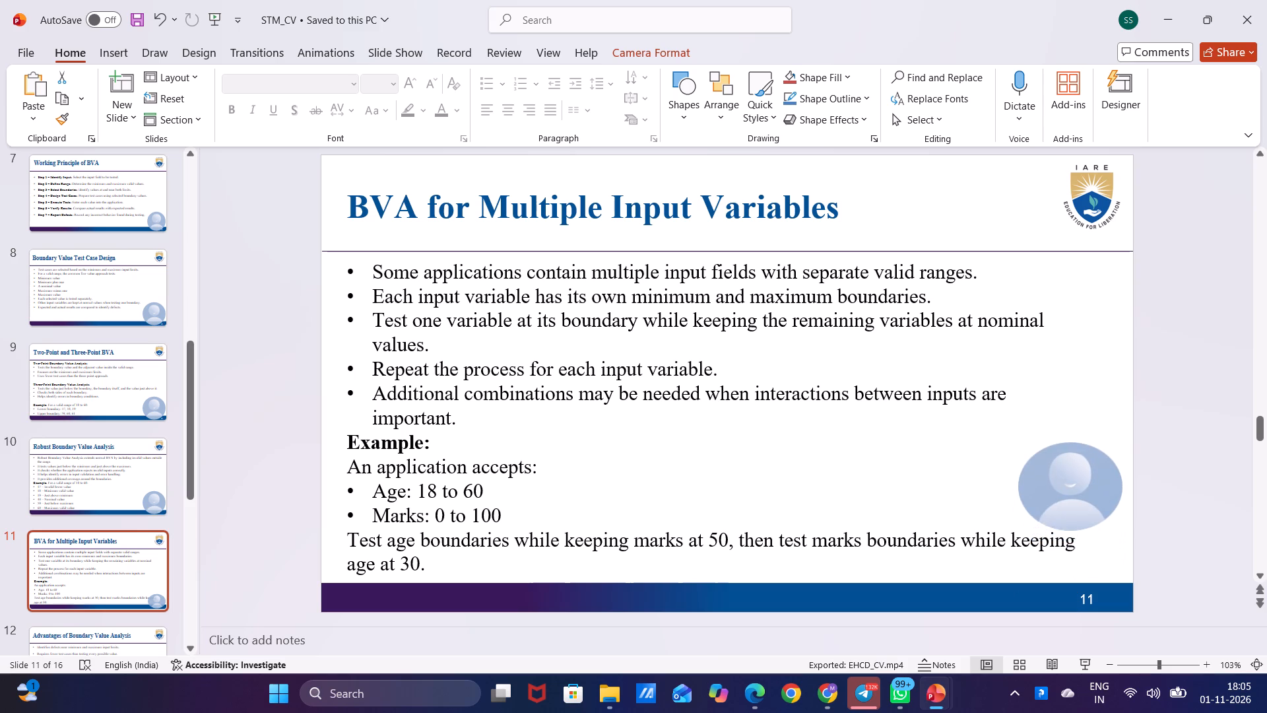
drag(1077, 465, 1085, 494)
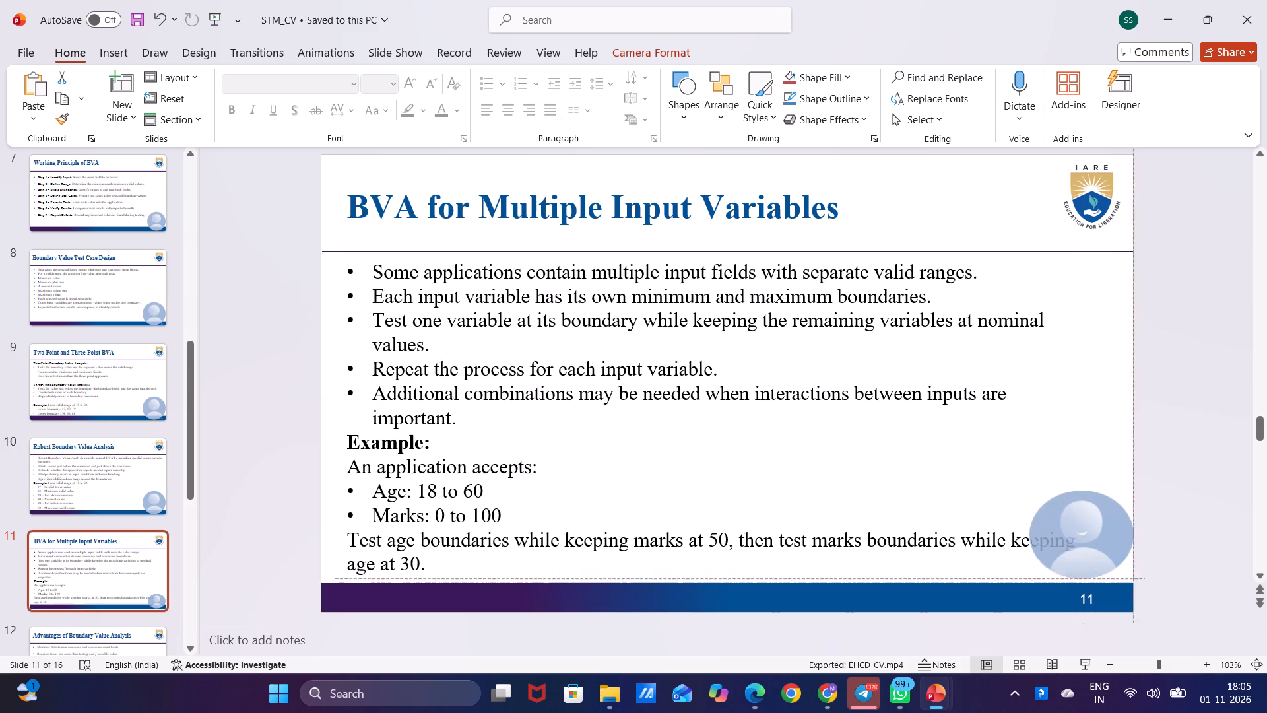
drag(1085, 494, 1081, 465)
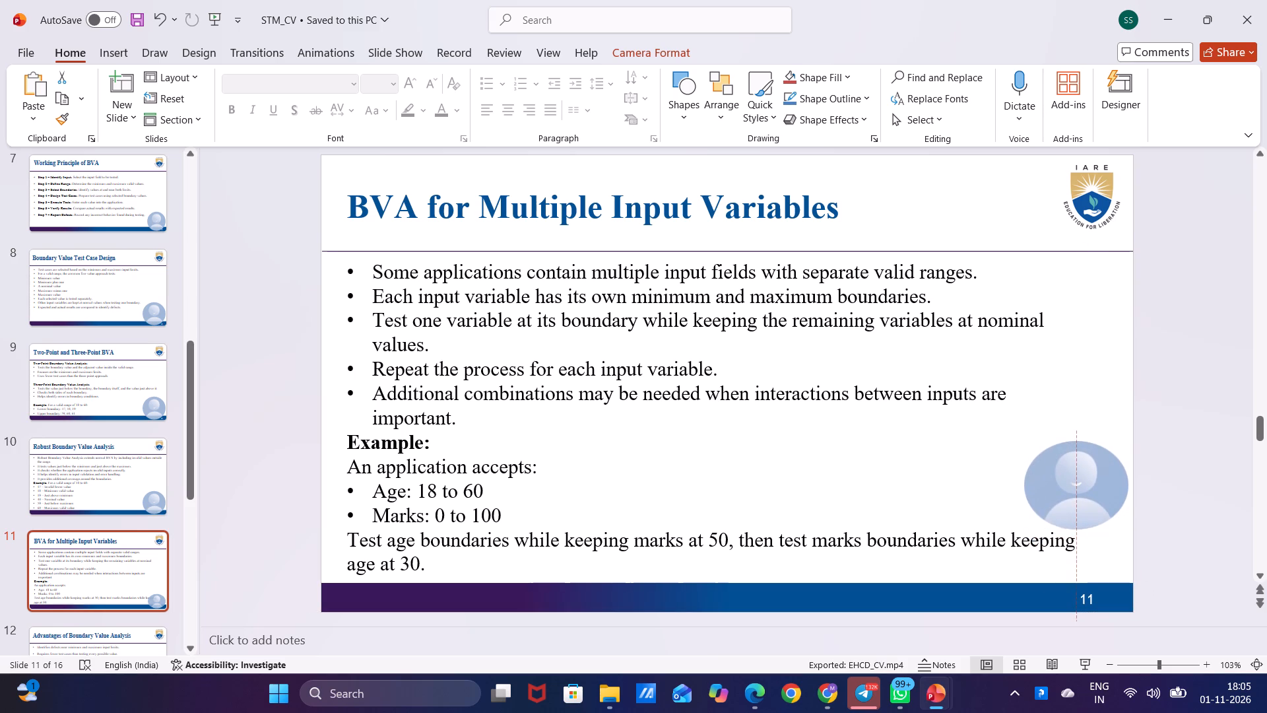
drag(1081, 465, 1081, 465)
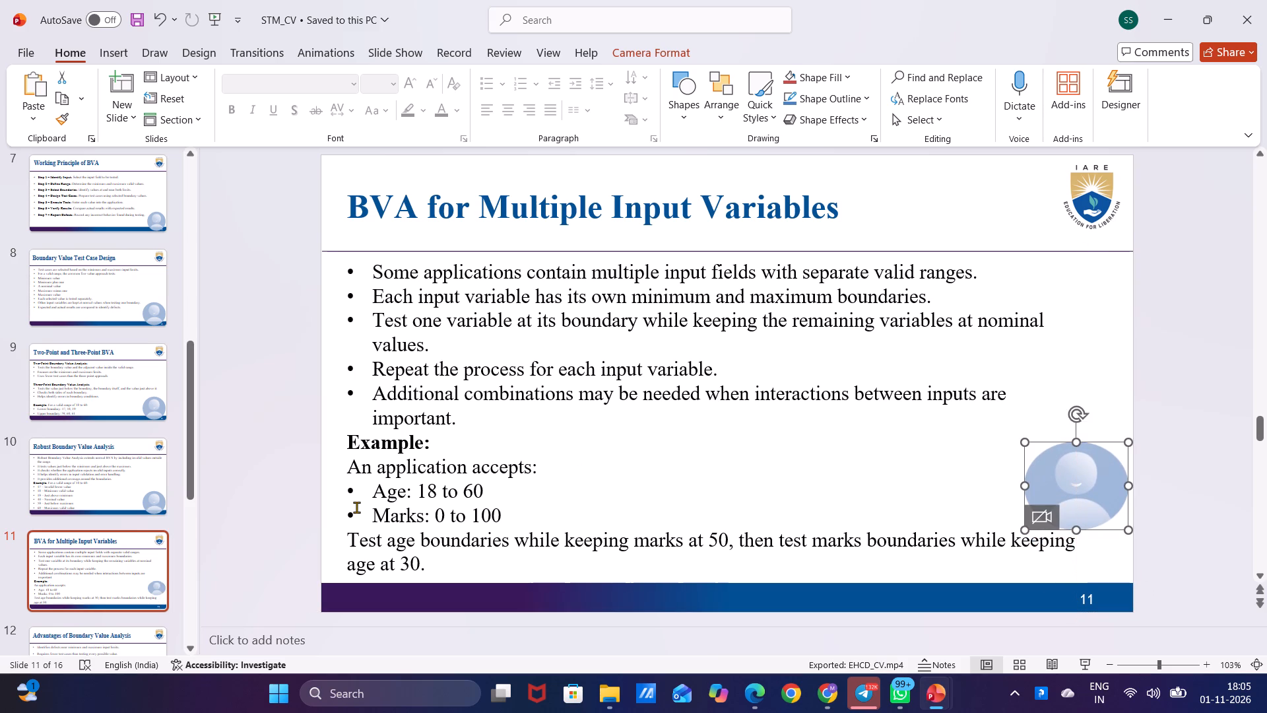
Shrink the camera cameo on slide 15, Conclusion, in height and width so it clears the last bullet.
click(107, 588)
key(Down)
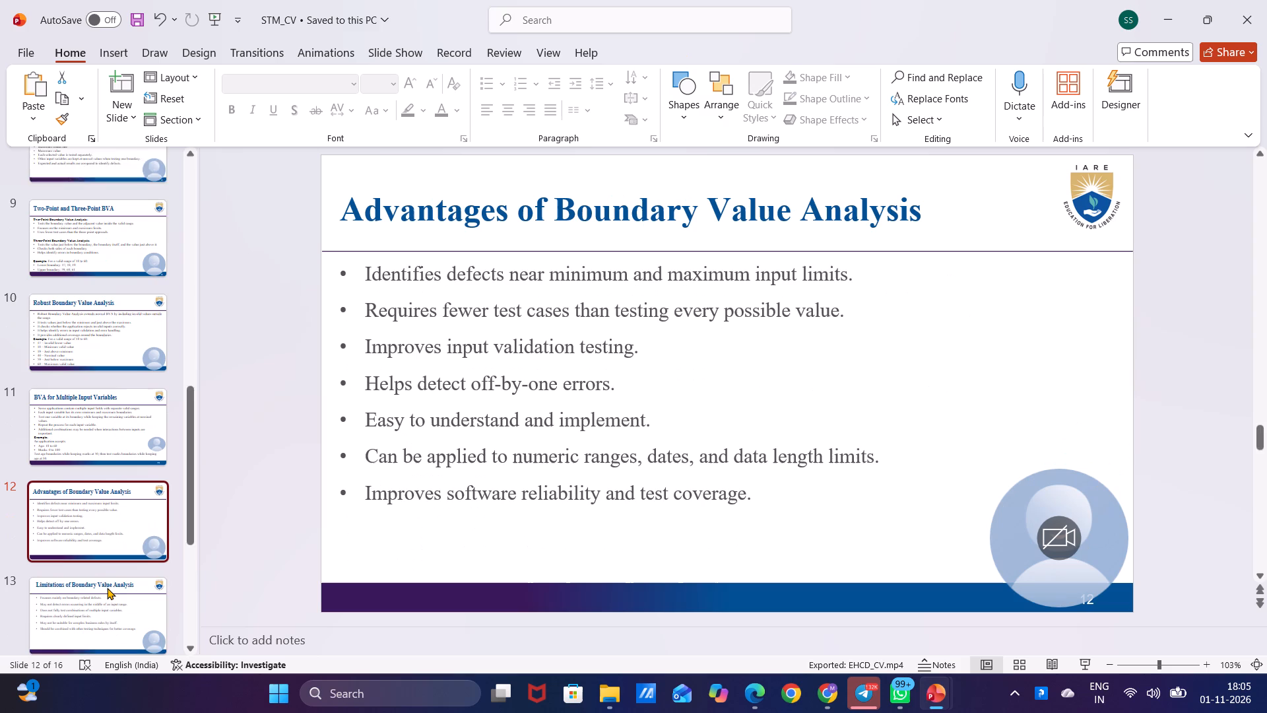
key(Down)
key(Down)
key(Down)
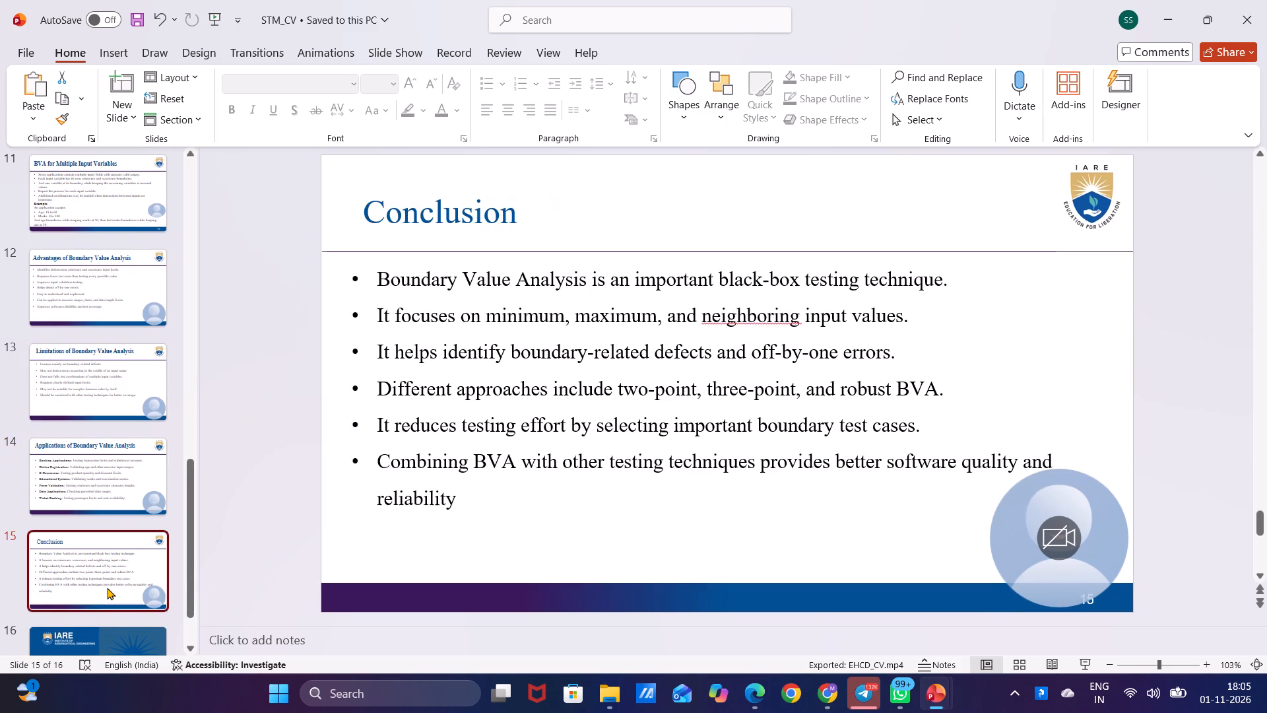
key(Down)
key(Up)
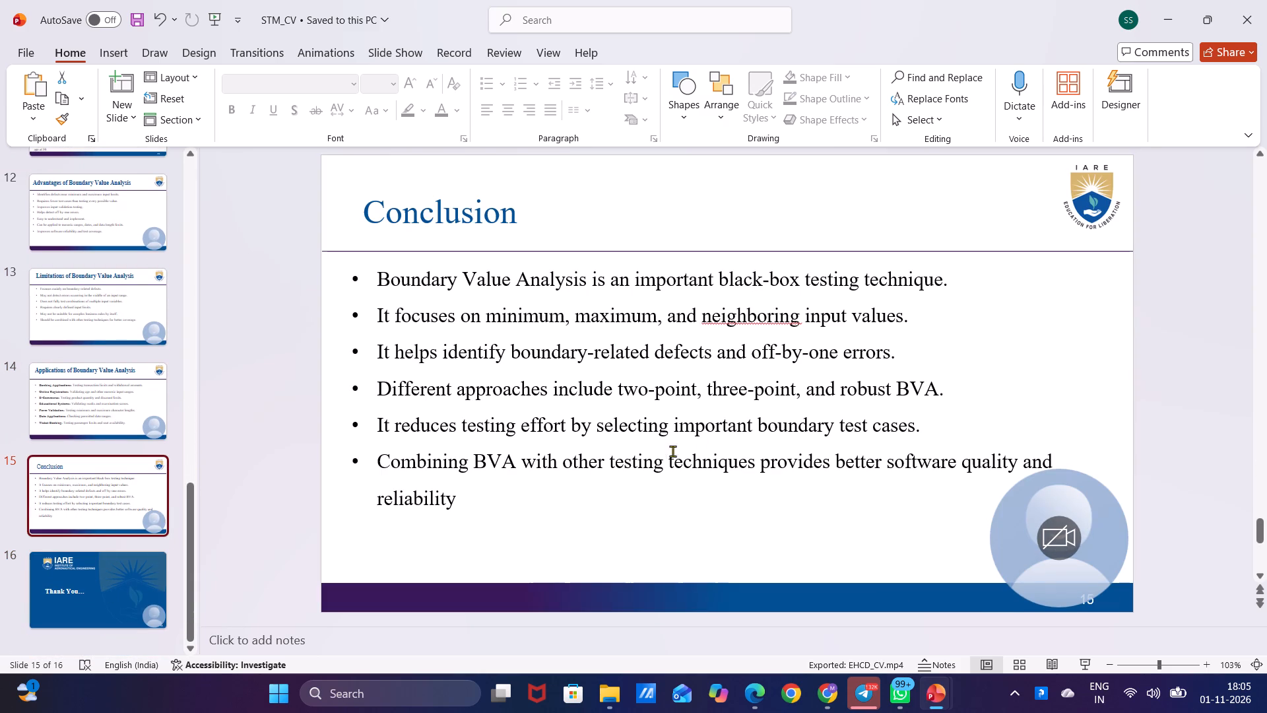
click(1021, 510)
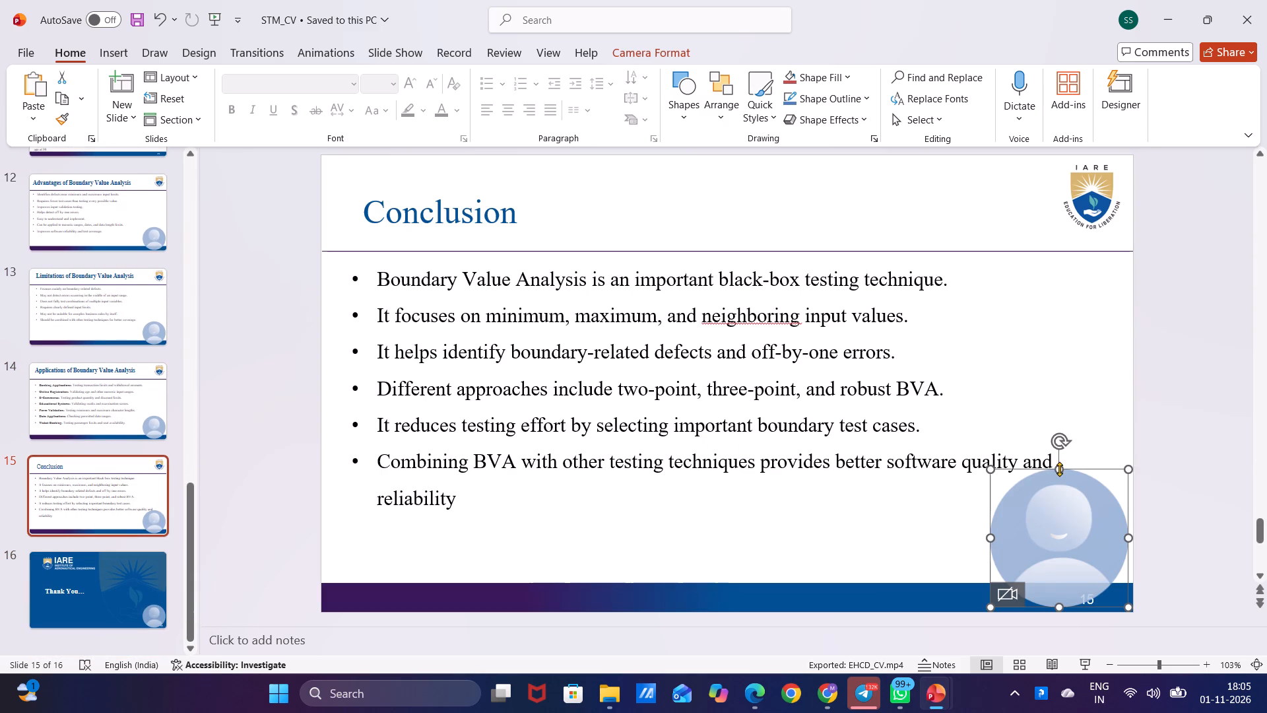
drag(1059, 469, 1063, 489)
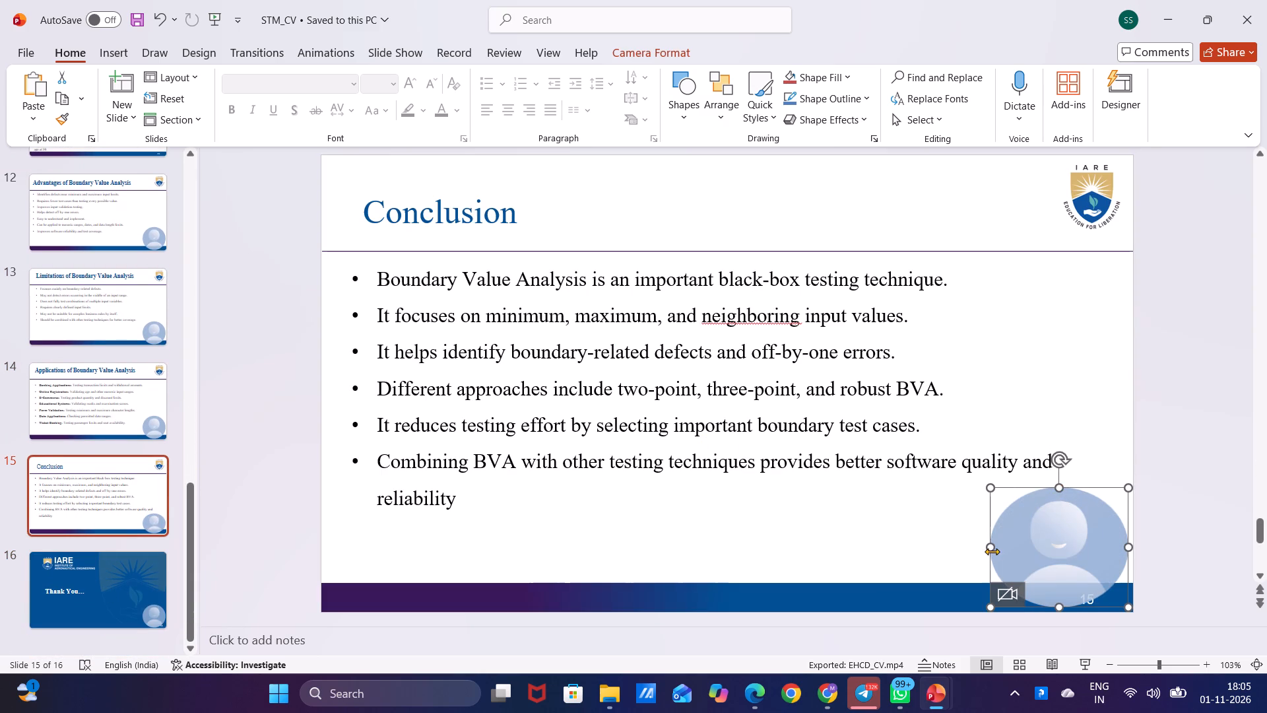
drag(991, 551, 1016, 551)
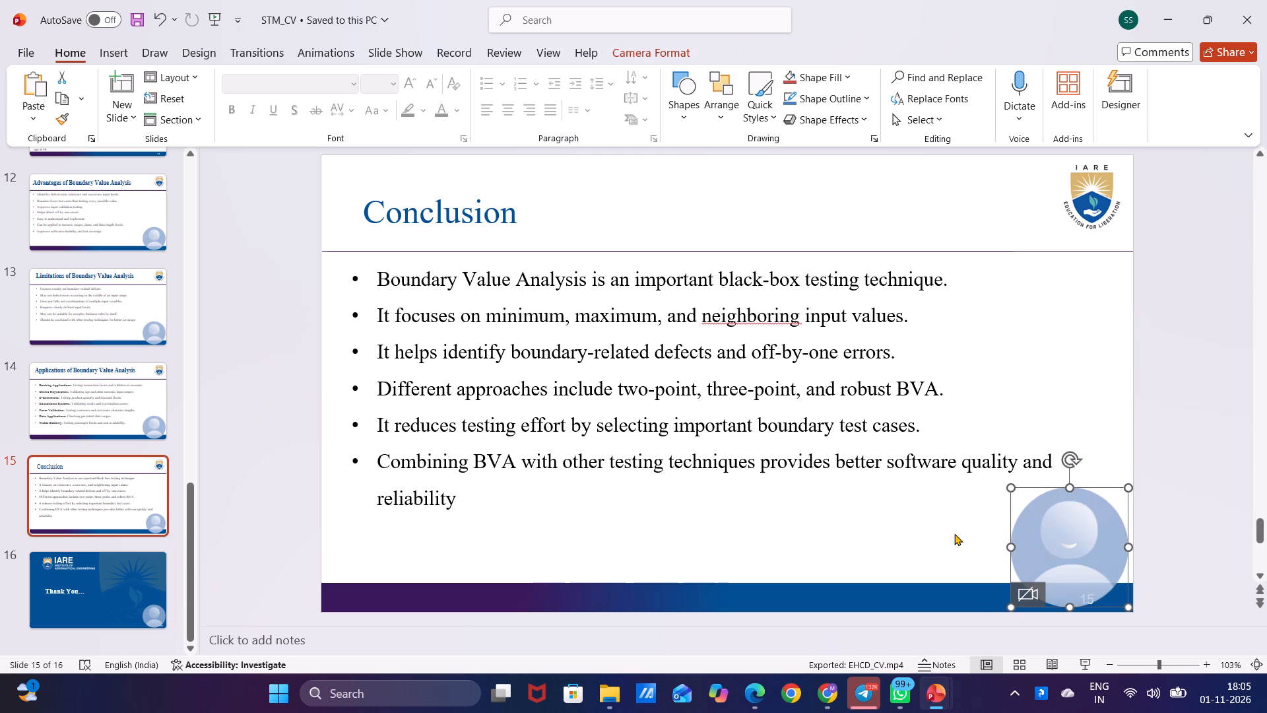
click(866, 533)
Check the cameo placement on the closing Thank You slide and return to the title slide.
click(118, 582)
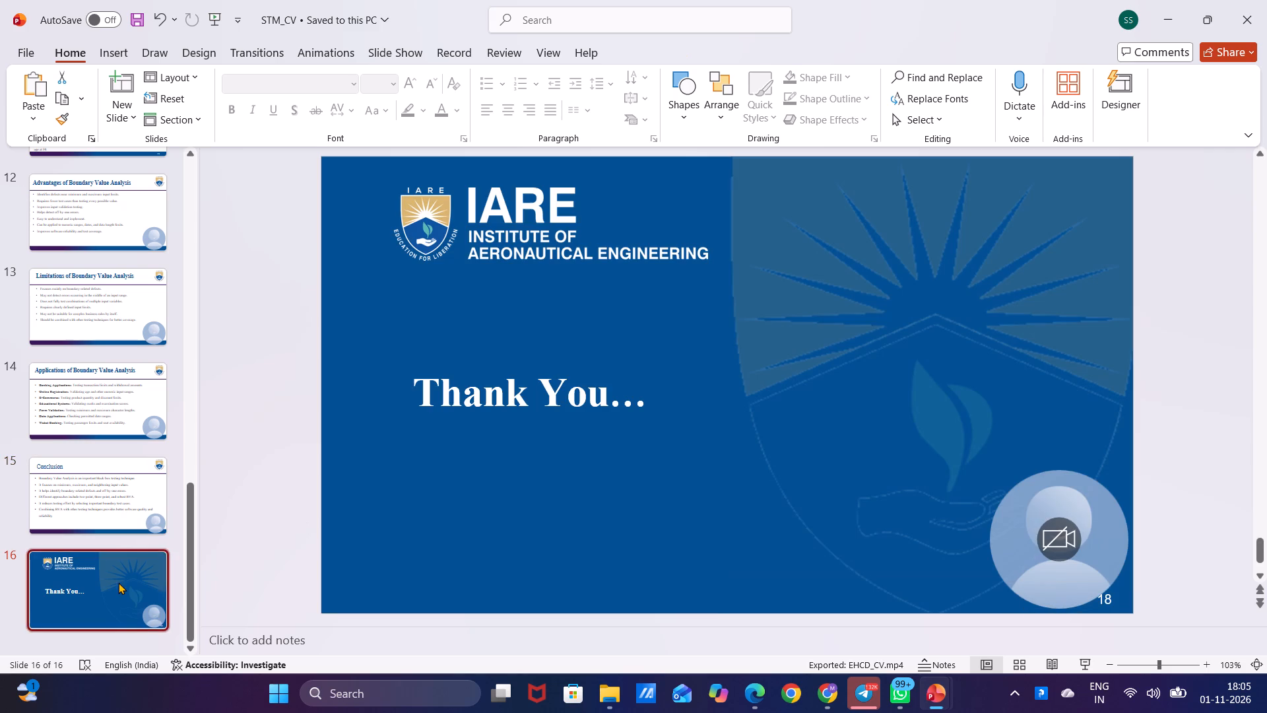
scroll(139, 435, up, 3)
click(117, 224)
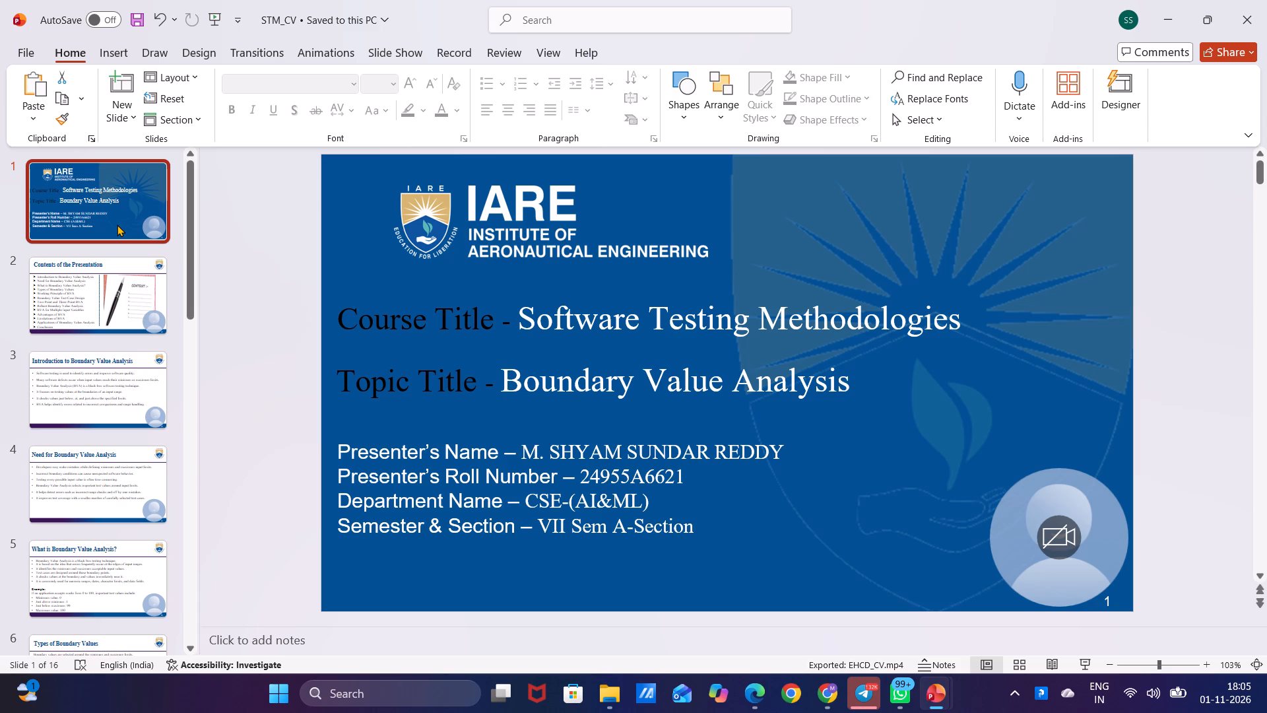
Switch to File Explorer and play the exported EHCD_CV video from the Downloads folder.
click(602, 712)
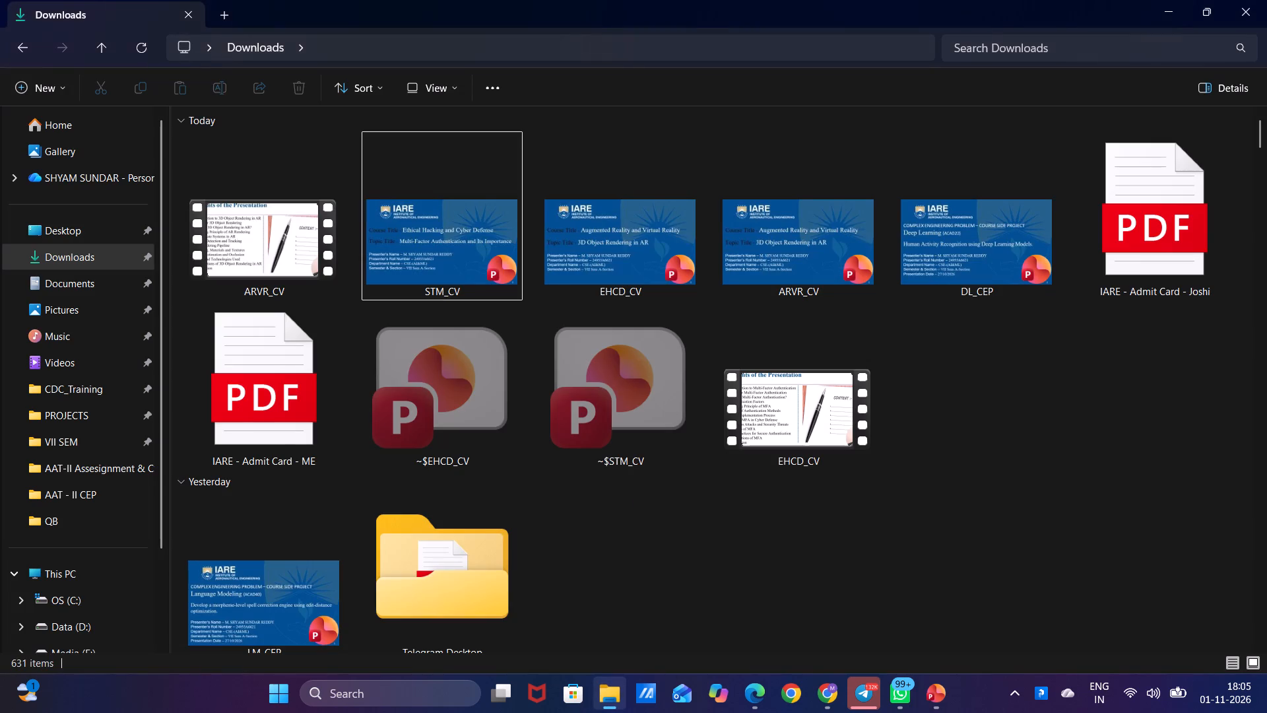
double_click(787, 401)
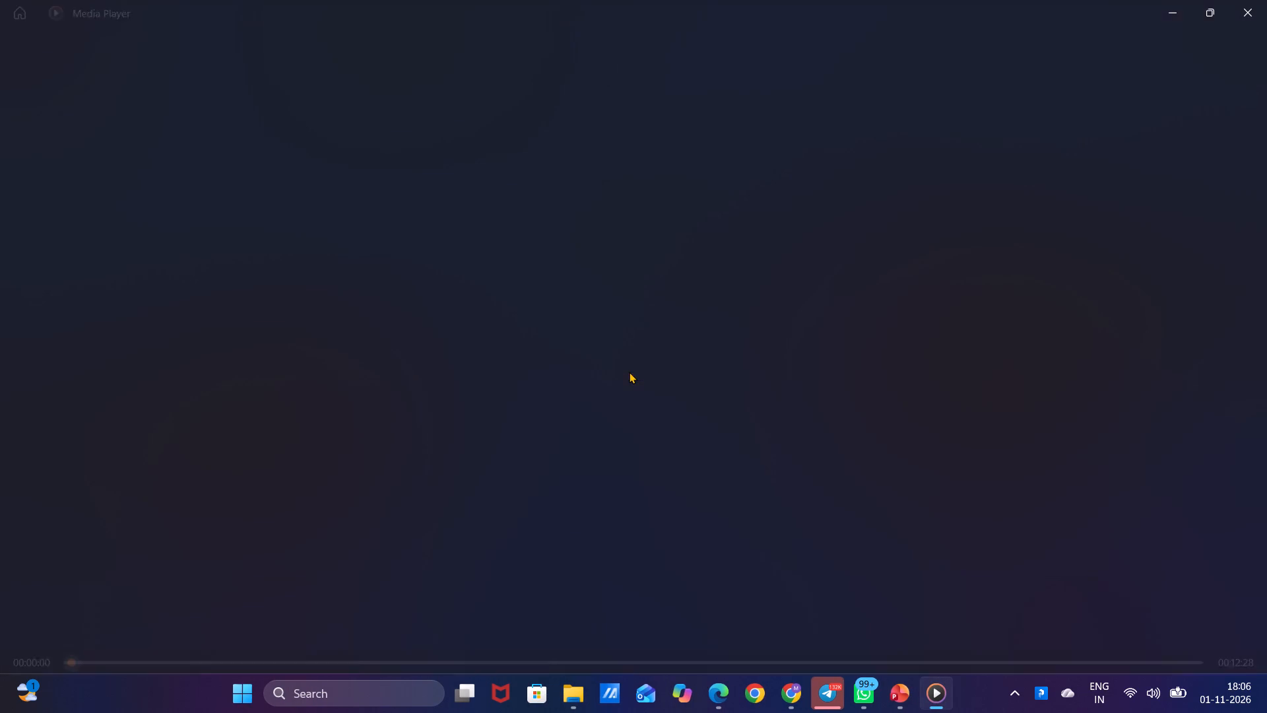
click(600, 560)
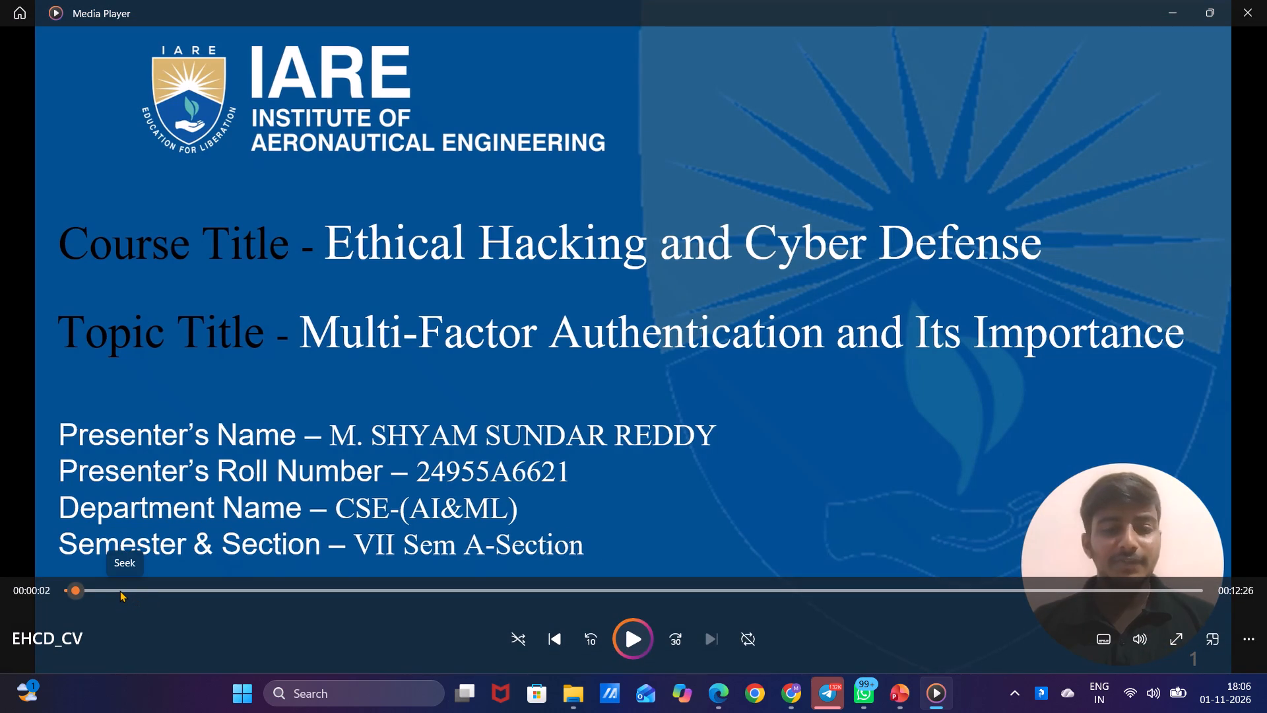
click(638, 652)
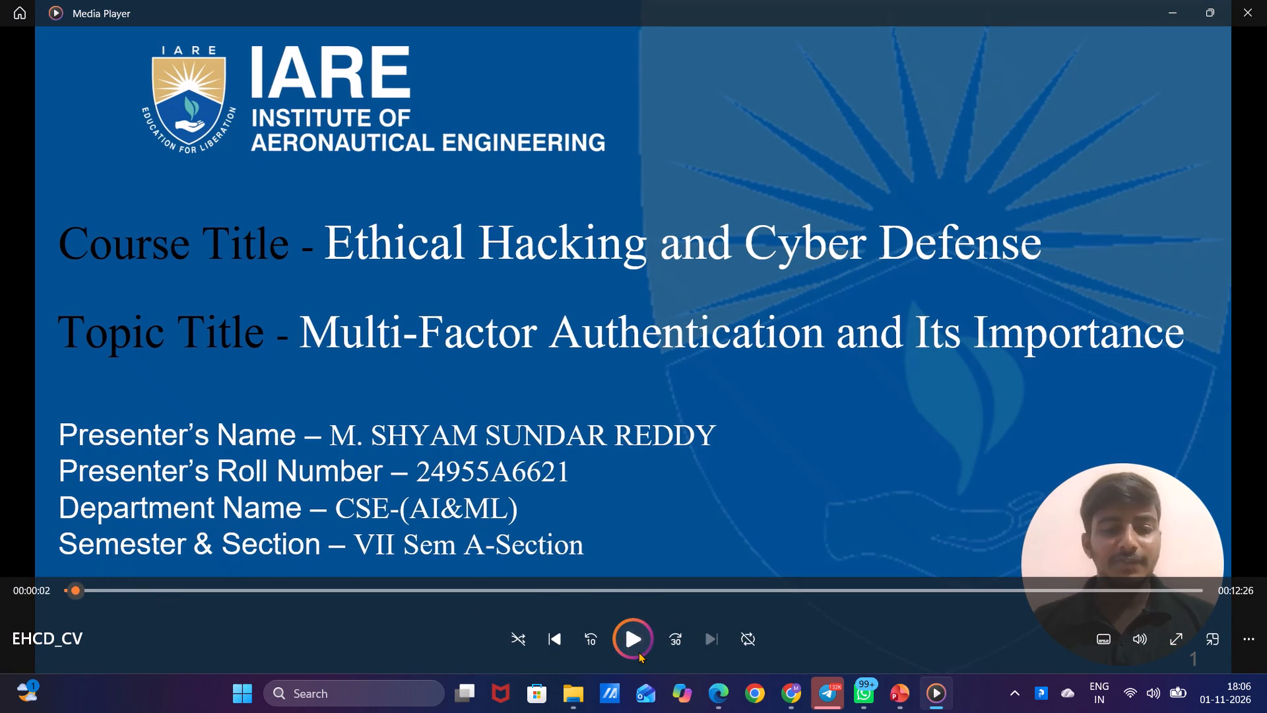
Spot-check the EHCD_CV video's slides and camera footage from the contents slide through to the Applications slide, and close the player.
click(115, 591)
click(133, 588)
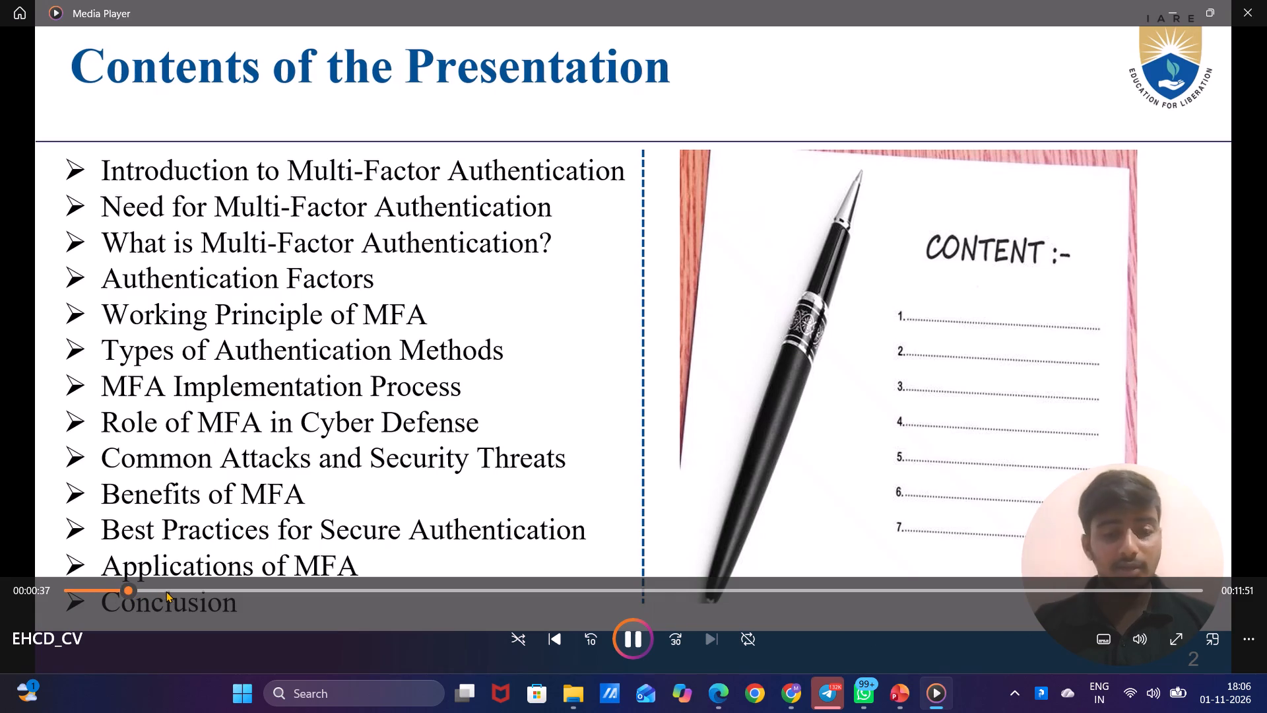
click(168, 591)
click(203, 591)
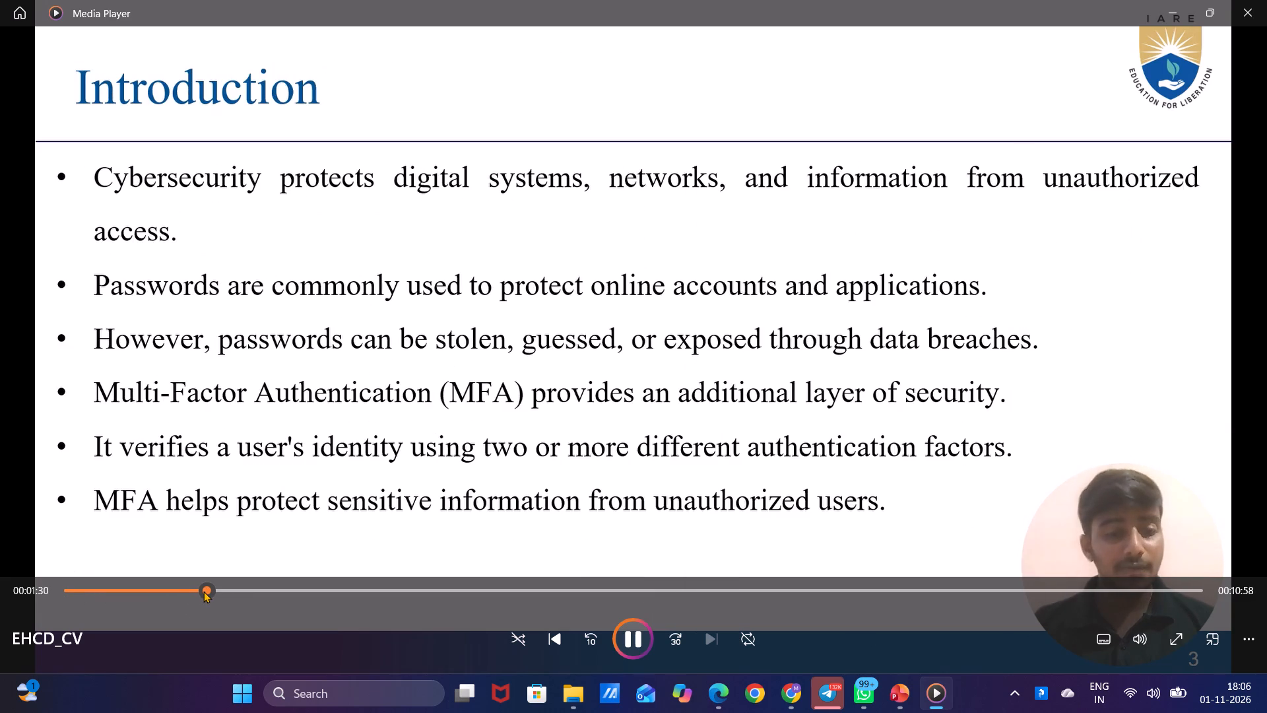
click(238, 591)
click(283, 591)
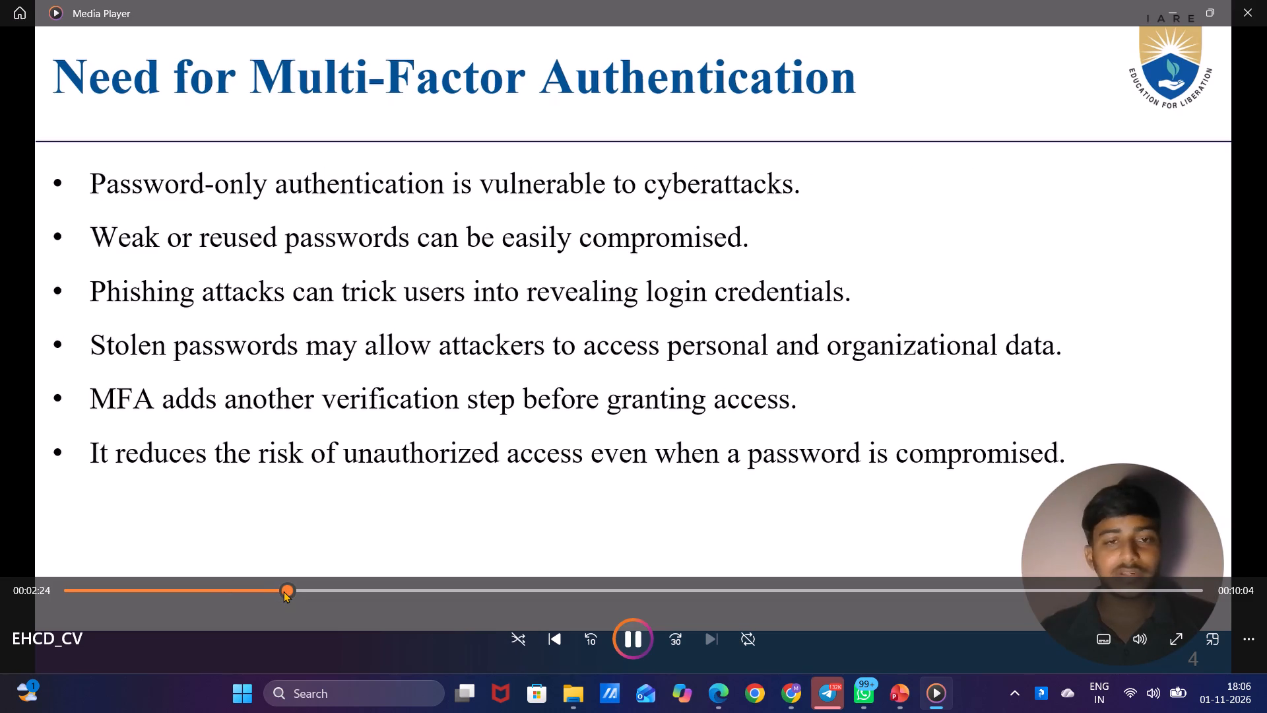
click(275, 591)
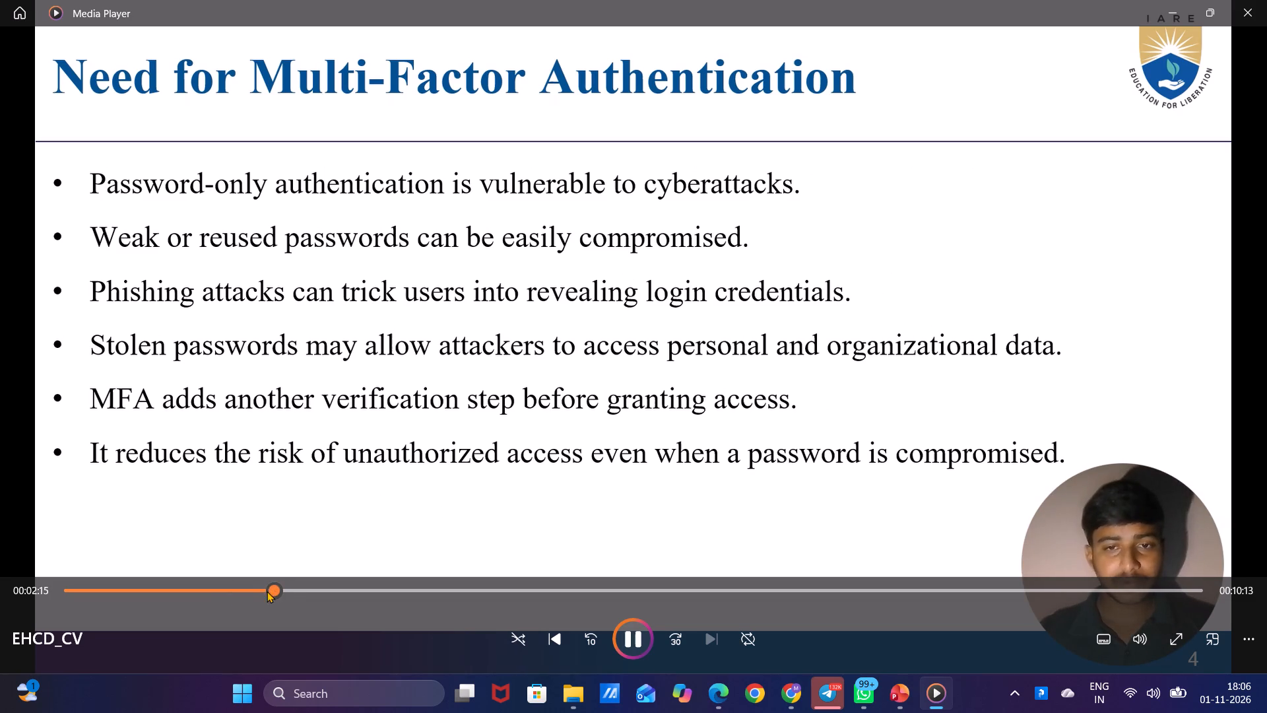
click(260, 592)
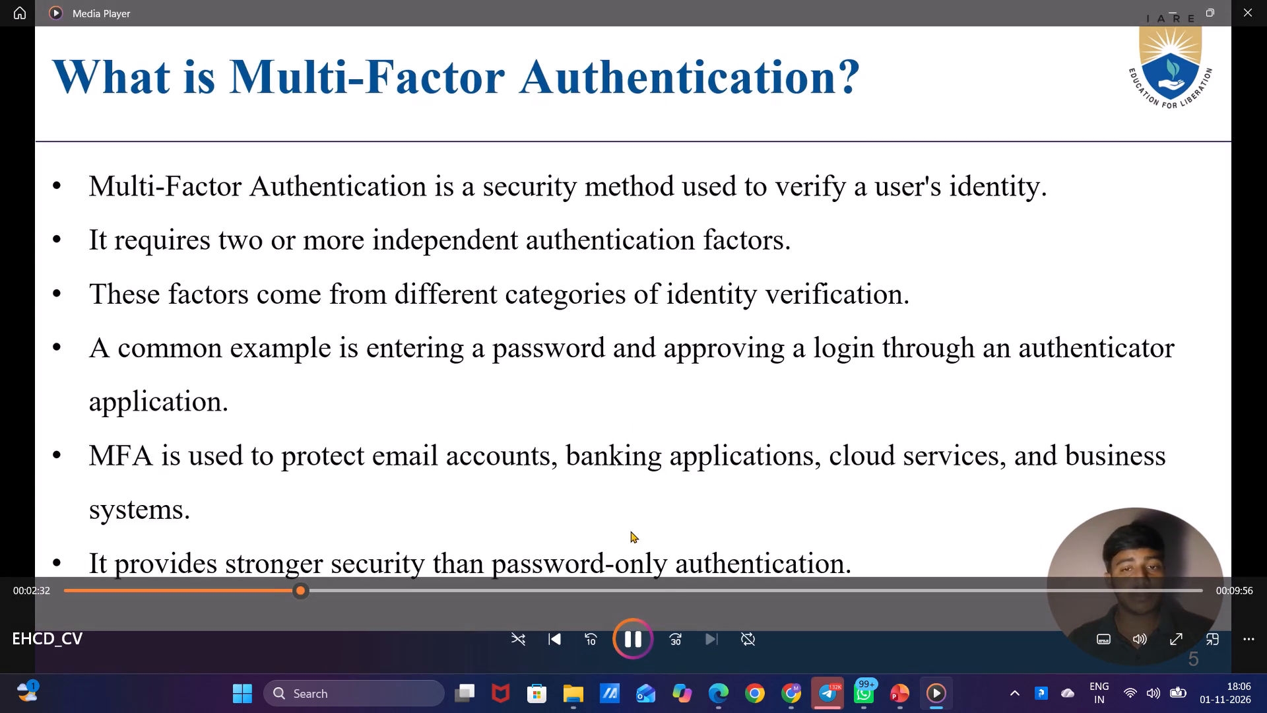
click(667, 588)
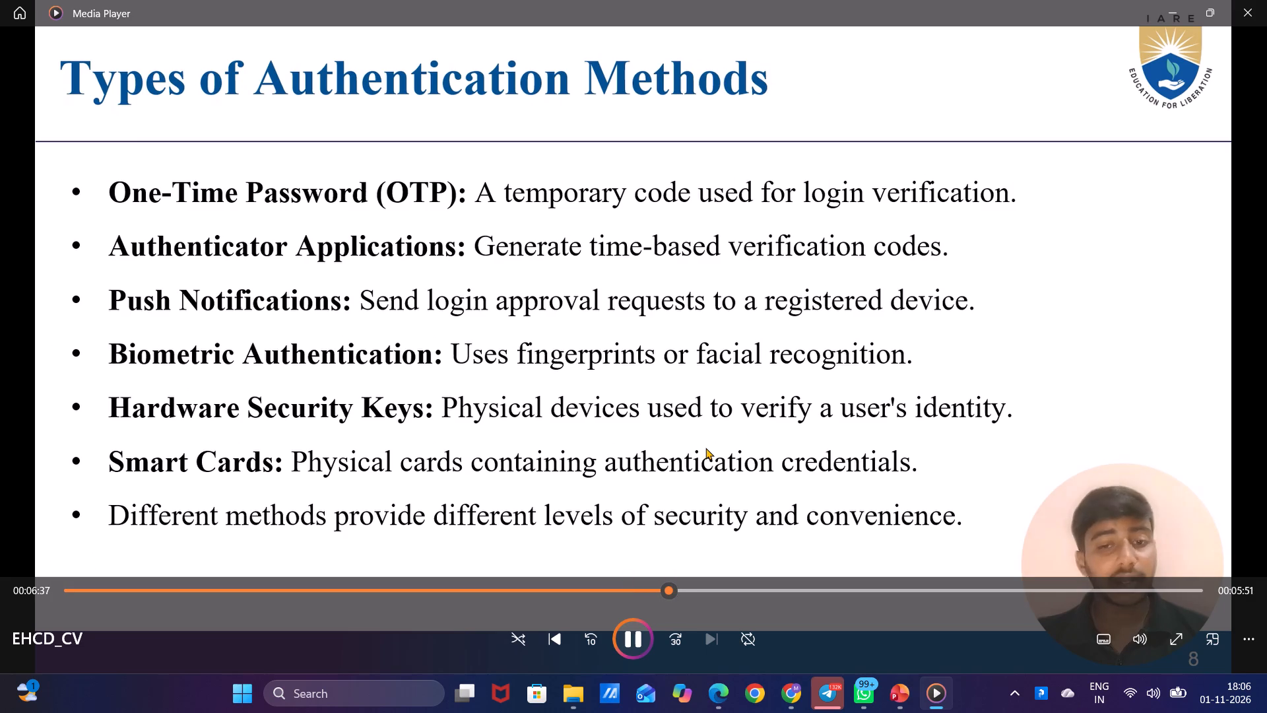
click(705, 448)
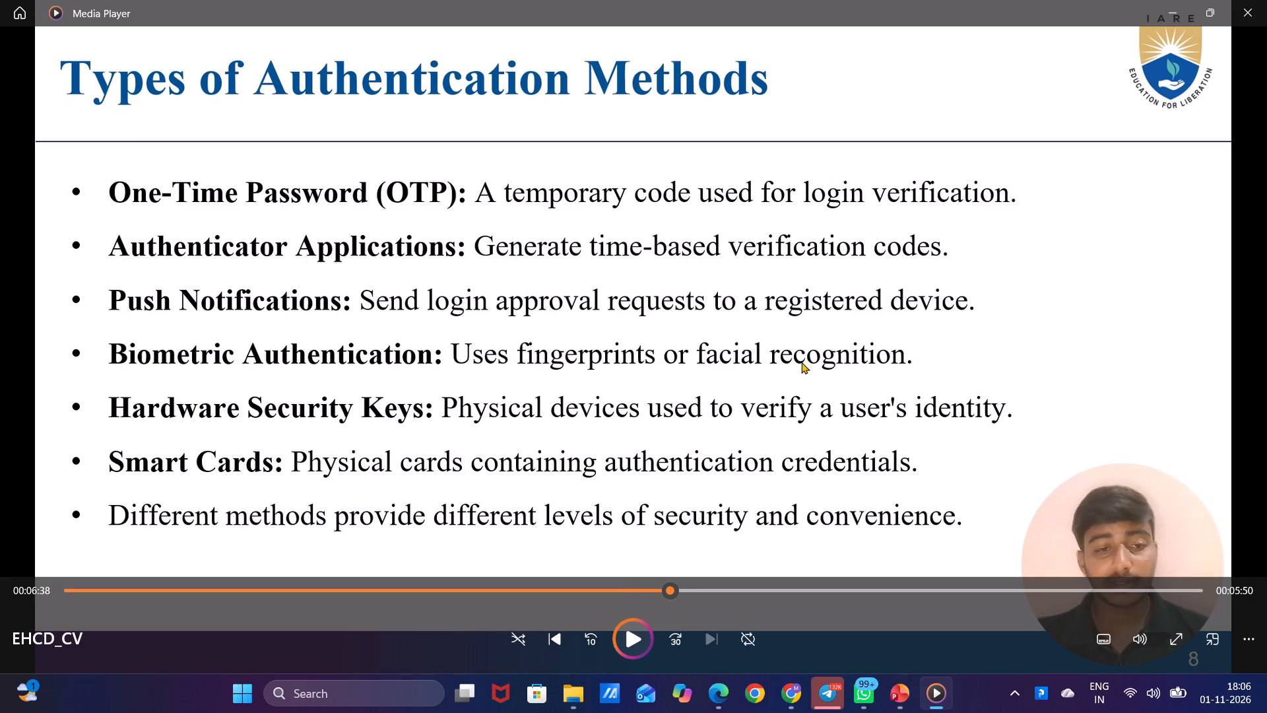
click(823, 403)
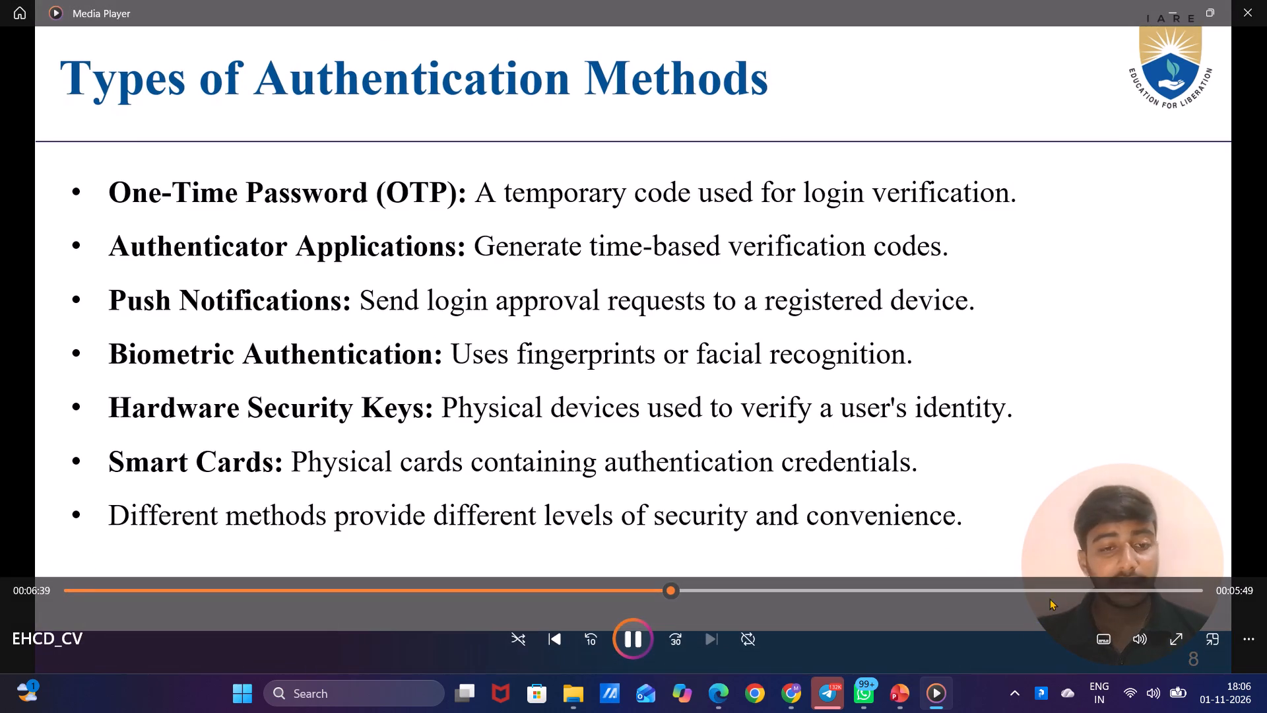
click(1115, 590)
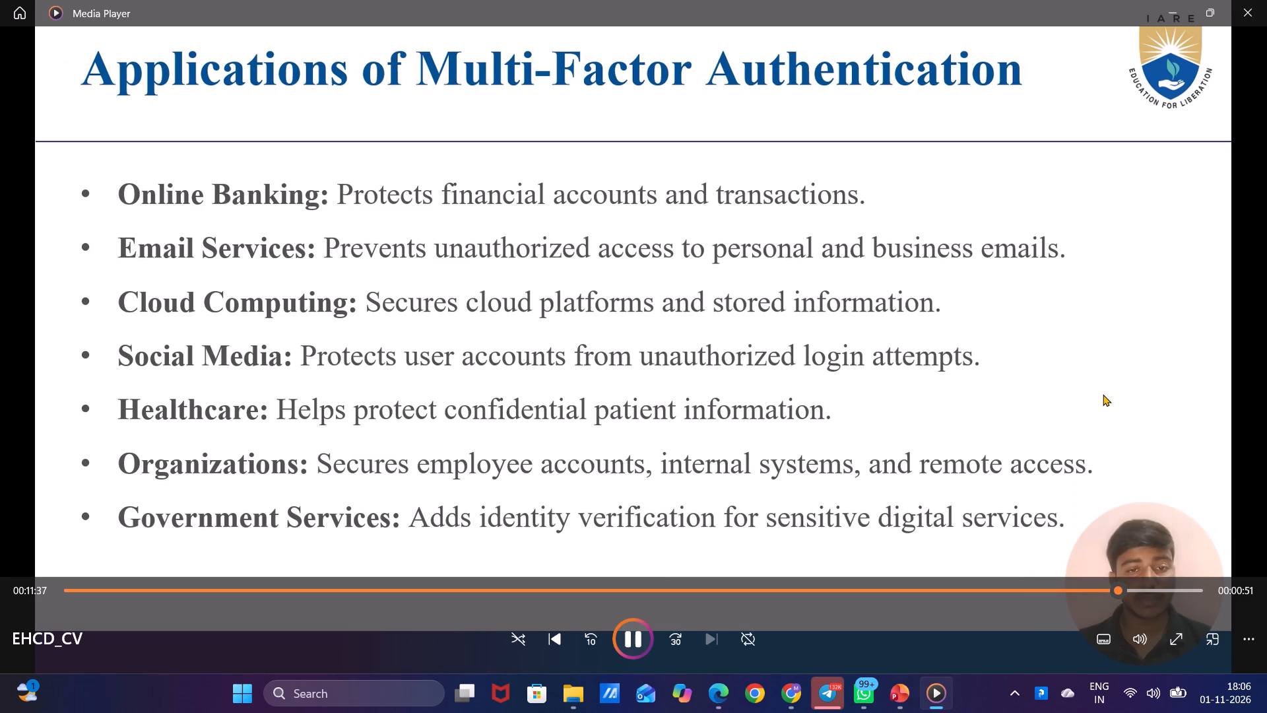
click(1245, 12)
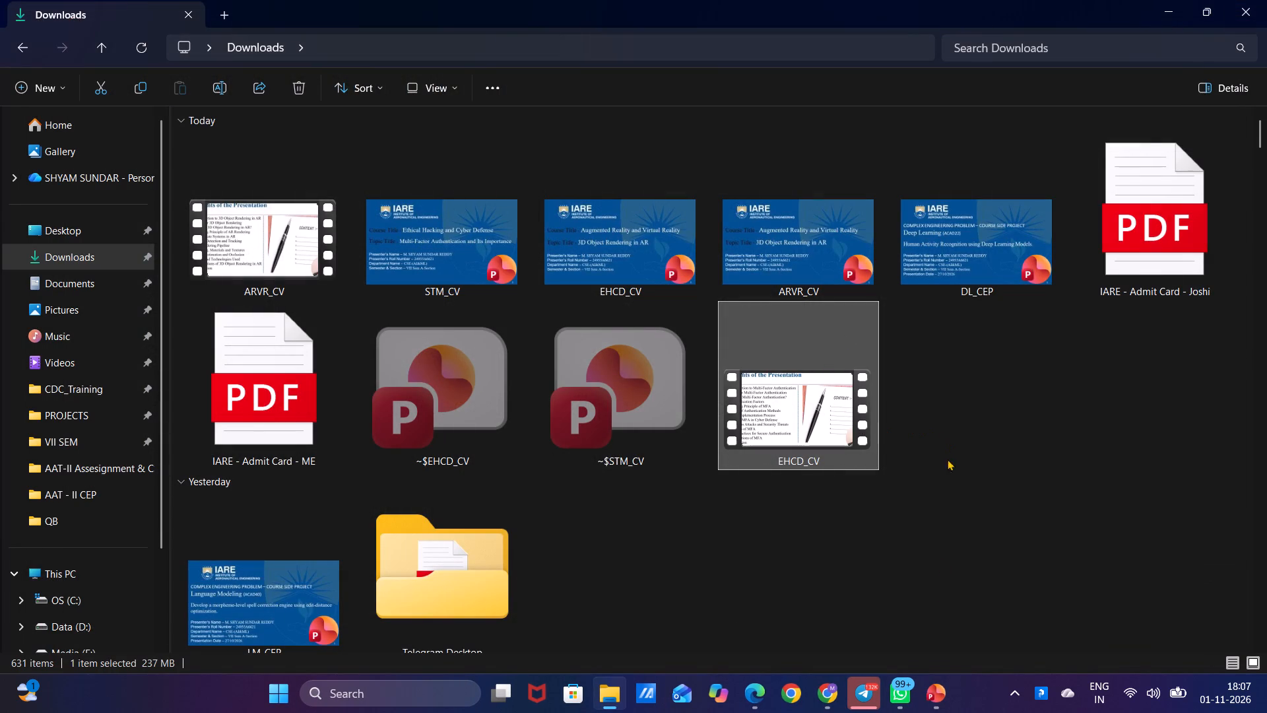
Close the EHCD_CV presentation without saving its changes.
click(932, 700)
click(915, 560)
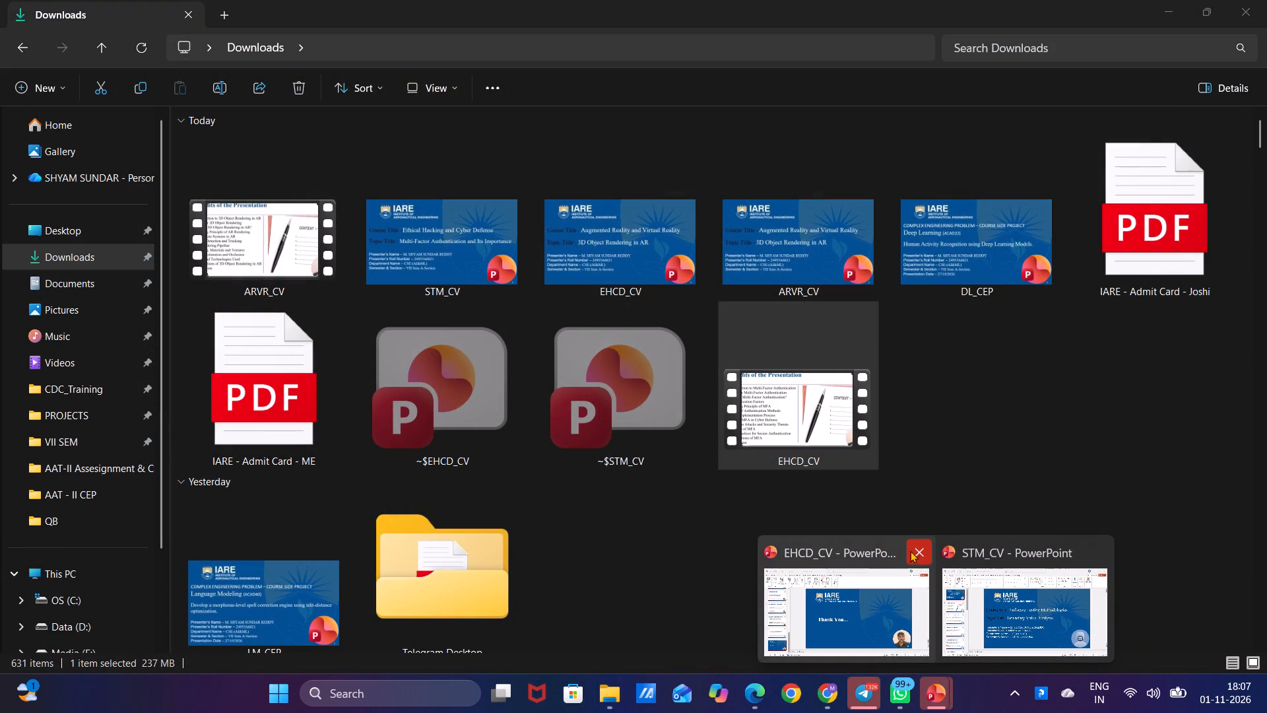
click(914, 545)
click(685, 466)
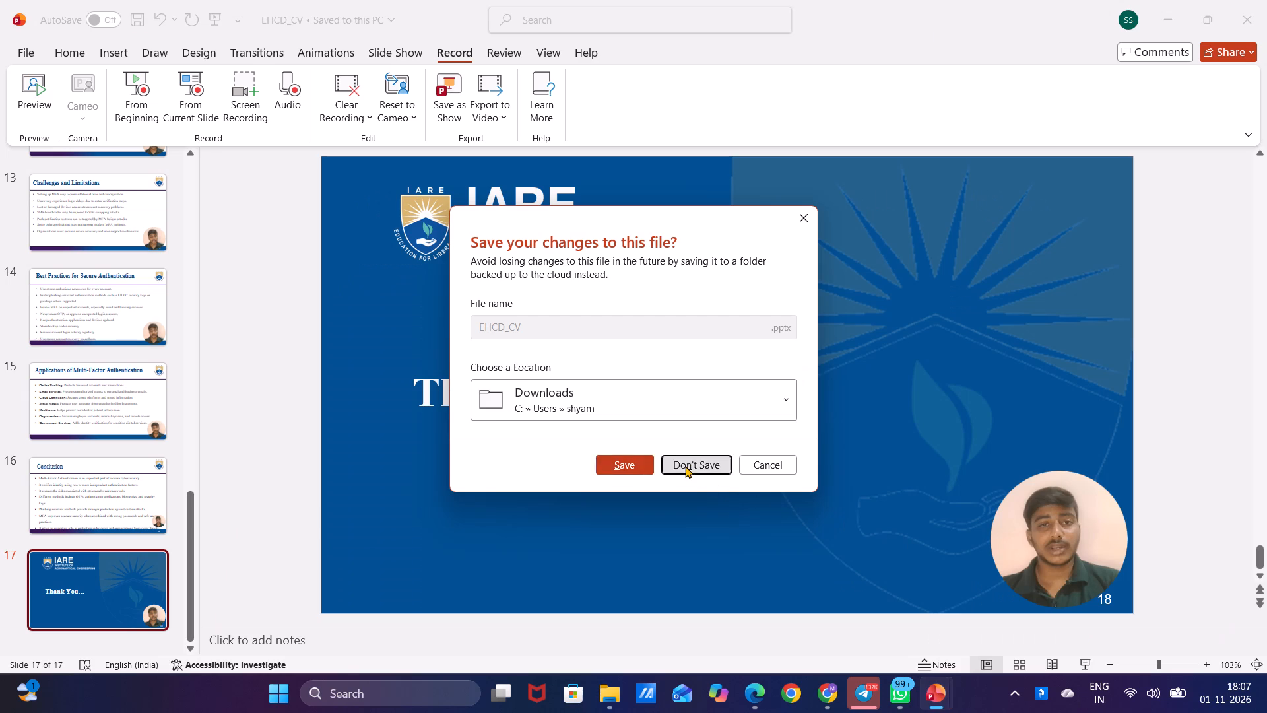
Switch to the STM_CV presentation in PowerPoint and launch its recording from the beginning.
click(945, 695)
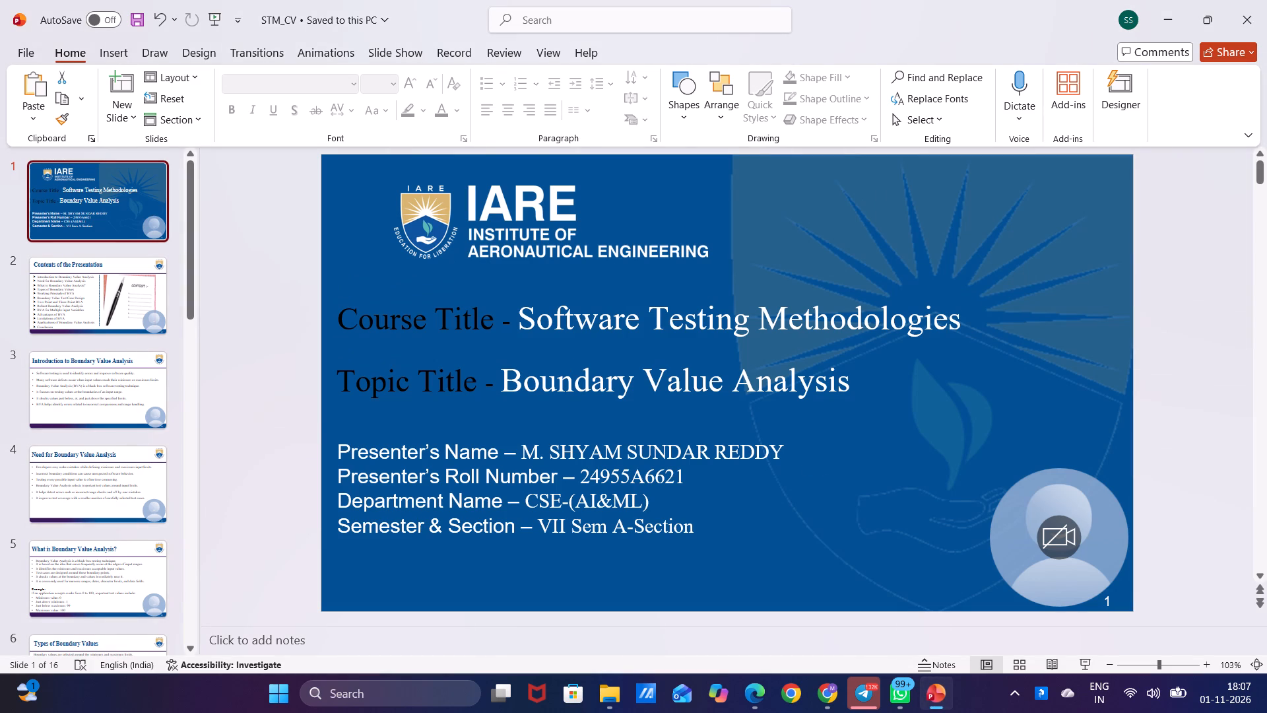
click(97, 198)
click(110, 294)
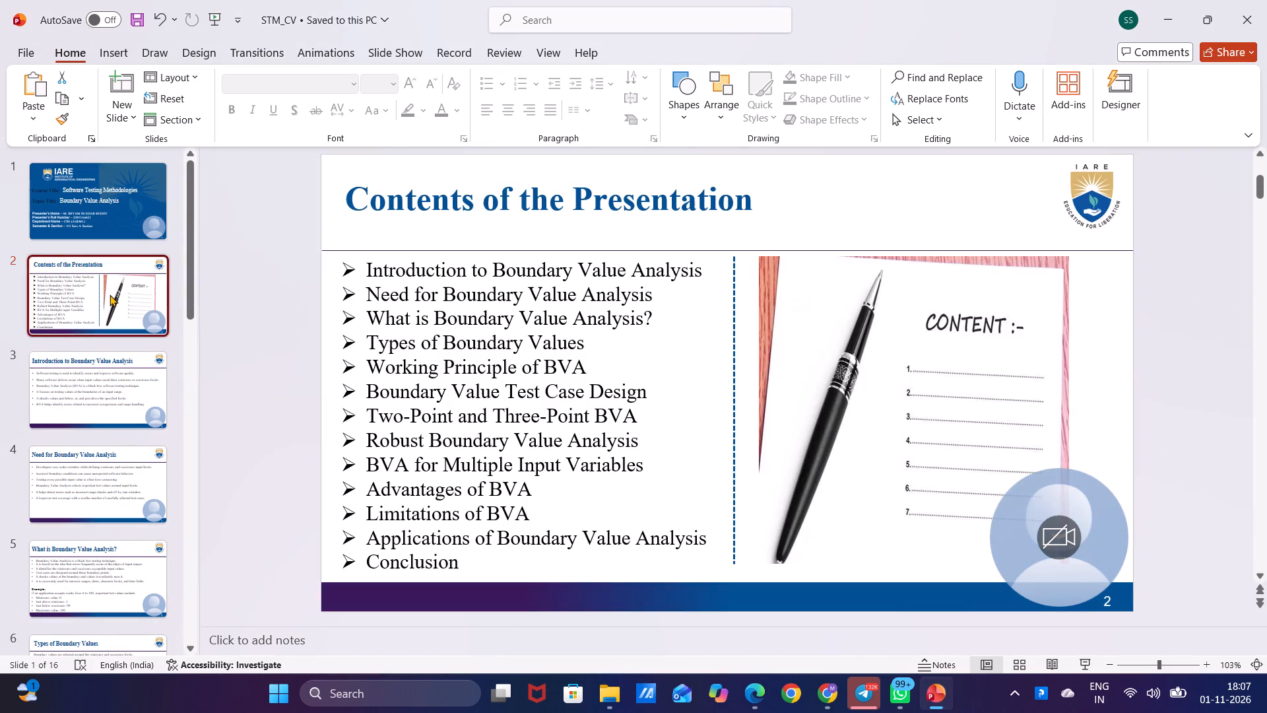
click(121, 181)
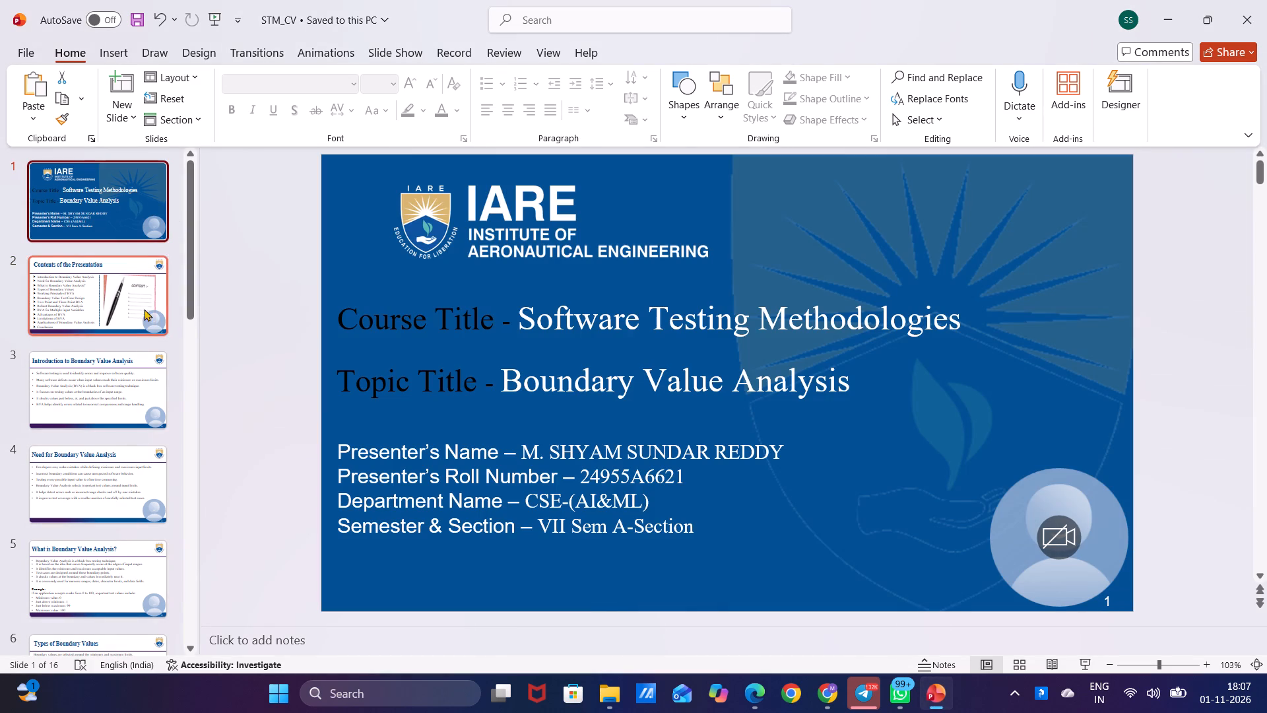
click(461, 55)
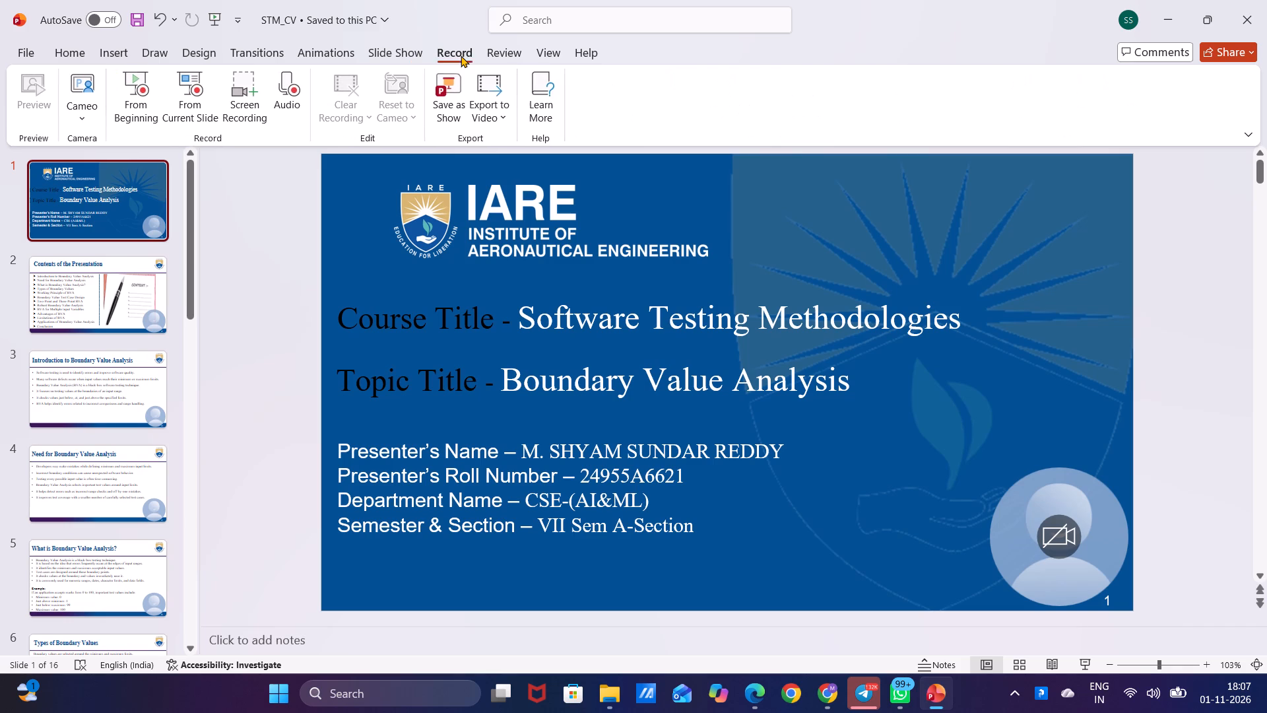
click(128, 114)
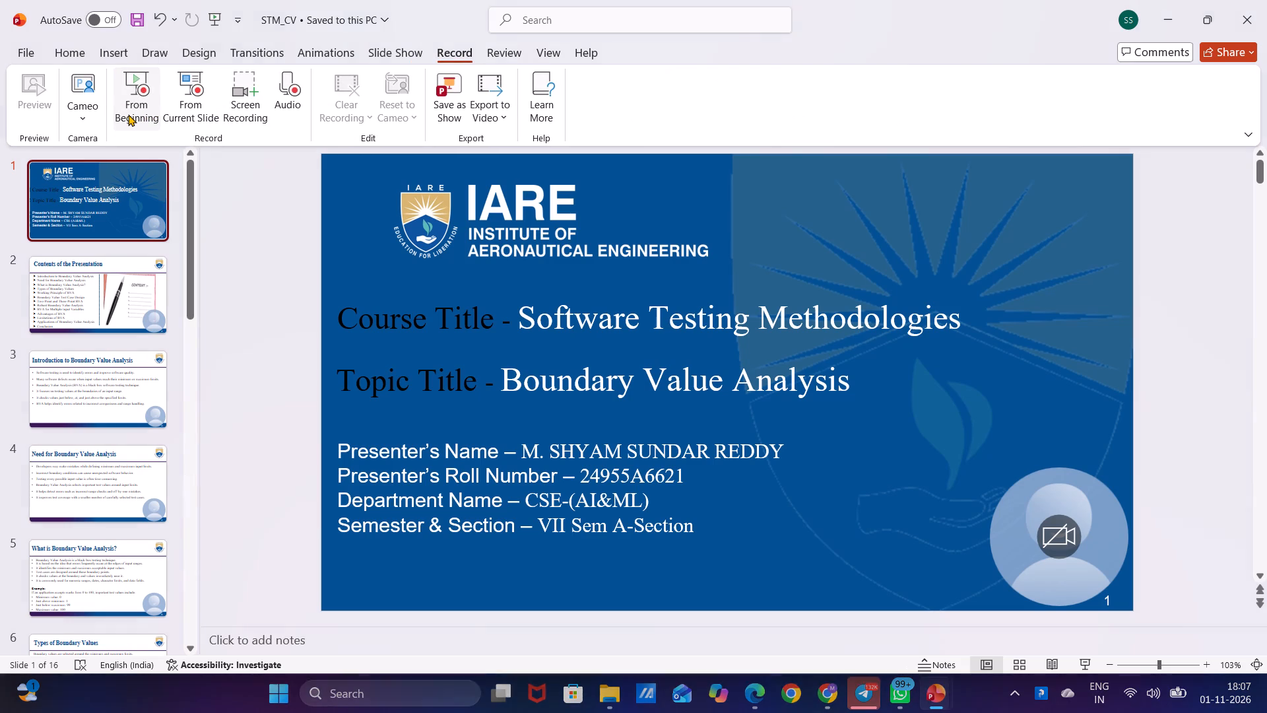